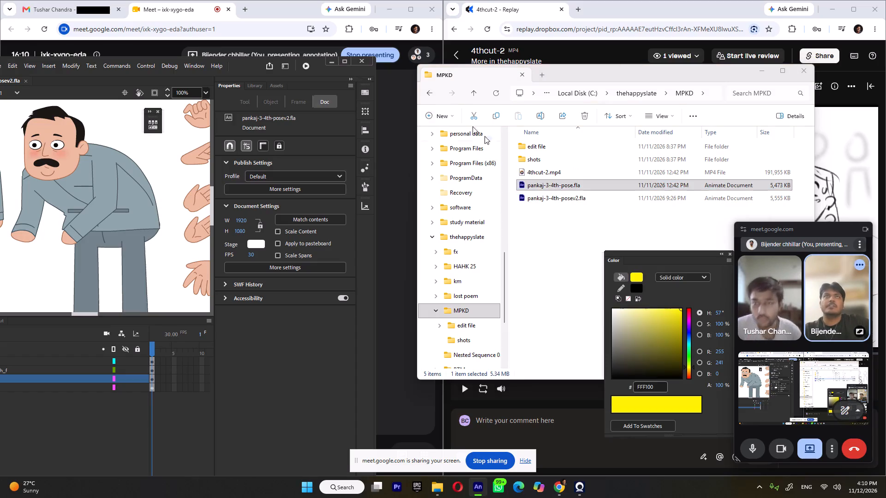
Compare the stage contents of pankaj-3-4th-posev2.fla with those of pankaj-3-4th-pose.fla, ending in pankaj-3-4th-pose.fla.
left_click(344, 61)
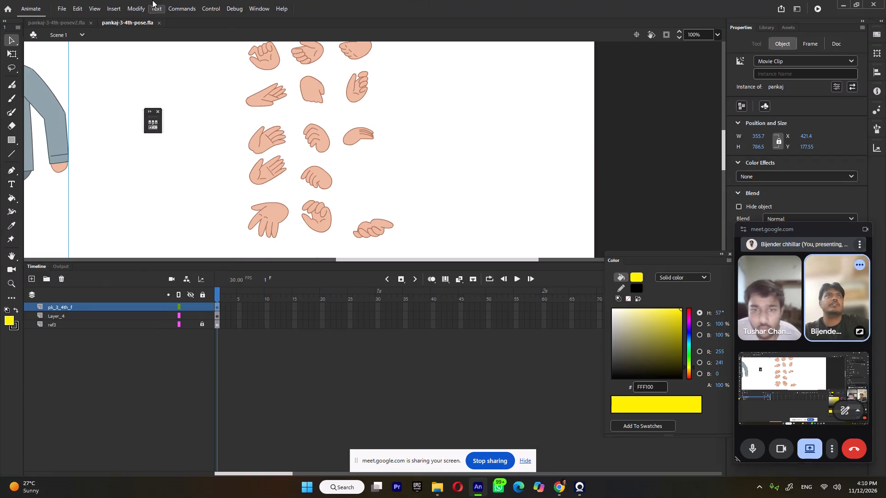
left_click(56, 24)
scroll(402, 163, "down", 6, "ctrl")
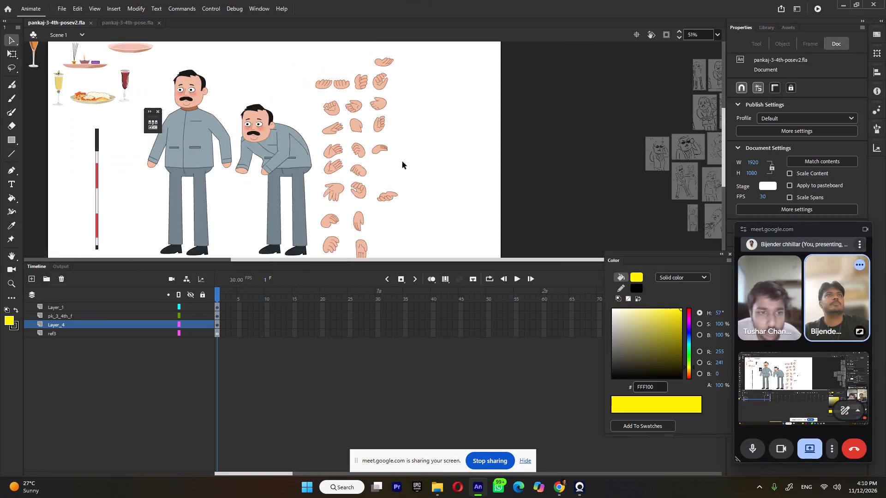
scroll(402, 162, "down", 1, "ctrl")
left_click(120, 21)
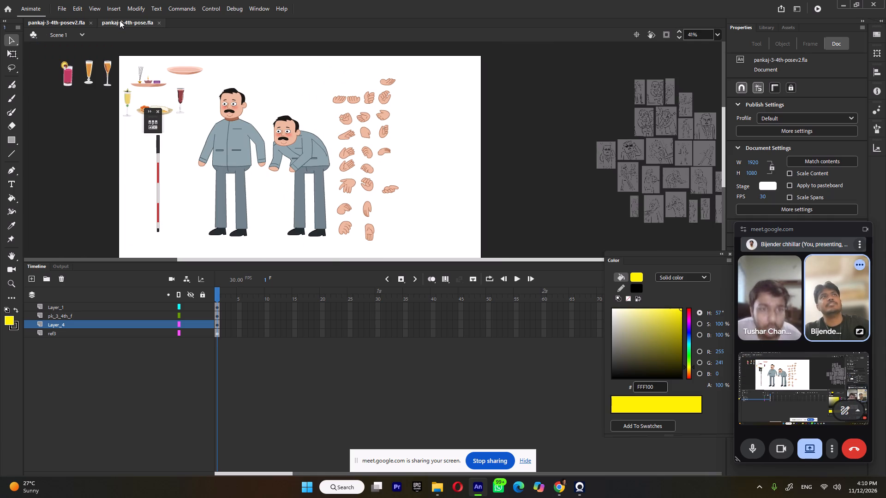
scroll(267, 154, "down", 8, "ctrl")
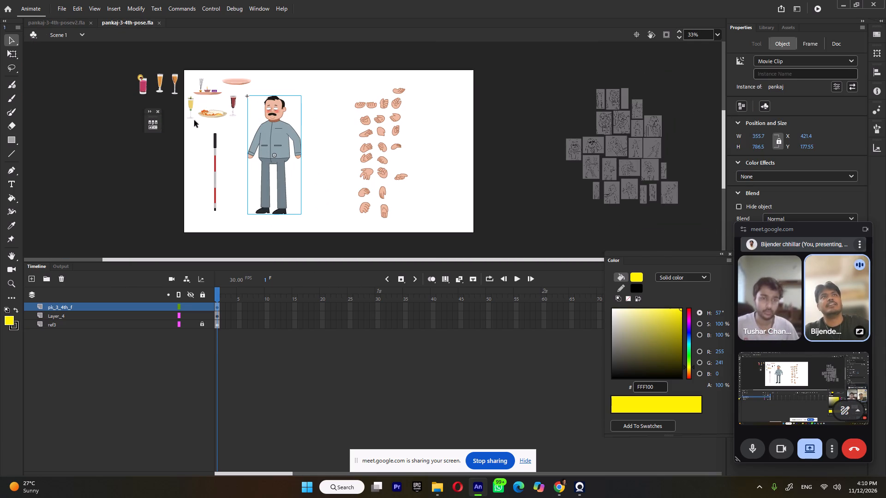
Open the eye symbol (Symbol 2) nested in the standing character's head for editing.
scroll(255, 117, "up", 1, "ctrl")
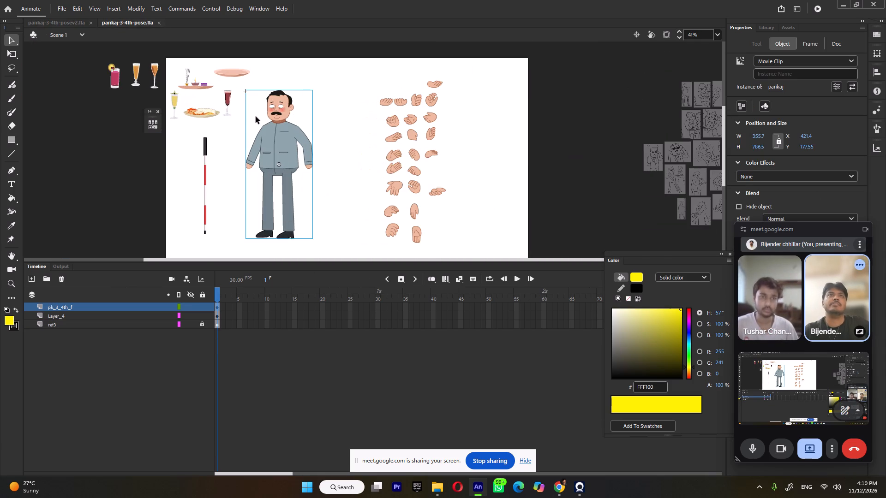
scroll(269, 117, "up", 2, "ctrl")
scroll(271, 115, "down", 3, "ctrl")
scroll(278, 95, "up", 3, "ctrl")
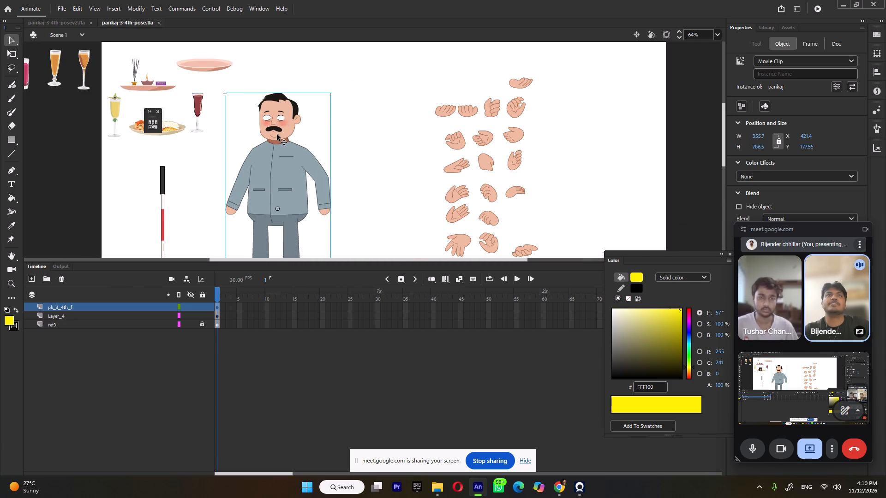
scroll(277, 113, "up", 6, "ctrl")
double_click(293, 123)
double_click(293, 123)
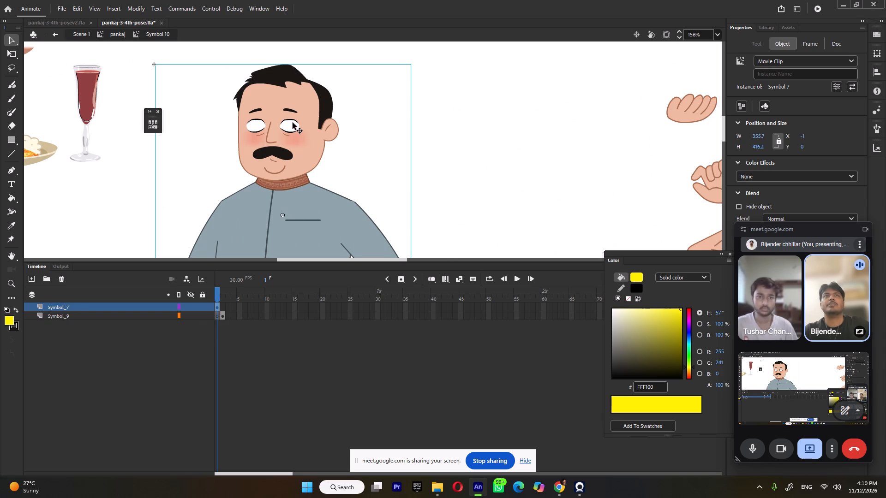
double_click(293, 123)
double_click(293, 123)
left_click(293, 123)
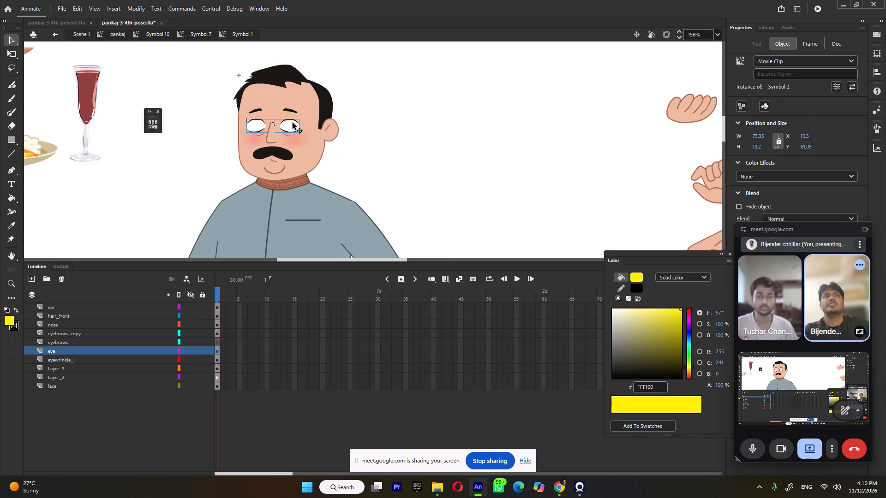
left_click(293, 123)
scroll(293, 123, "up", 4, "ctrl")
Move the eye keyframes at frame 2 and 3 of two Layer_6_copy layers, frame 5 of Layer_2_copy and frame 7 of Layer_3 onto Layer_6 frames 2–5.
left_click_drag(217, 296, 244, 305)
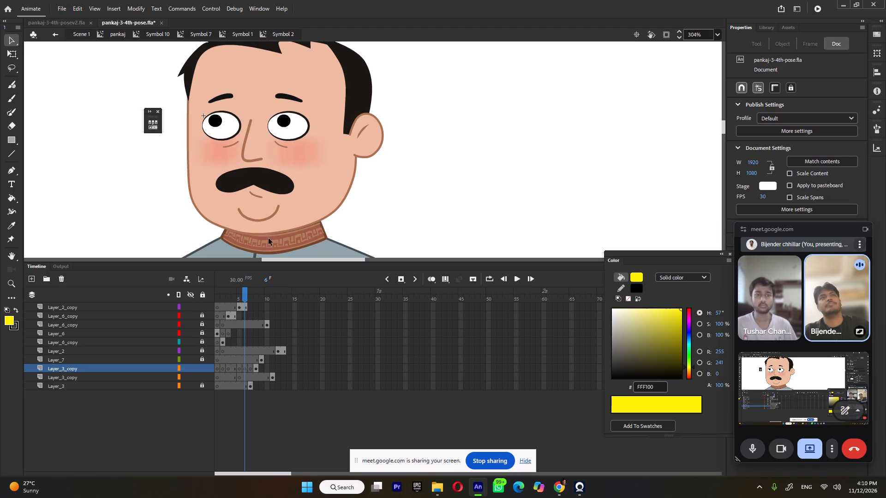
left_click(284, 125)
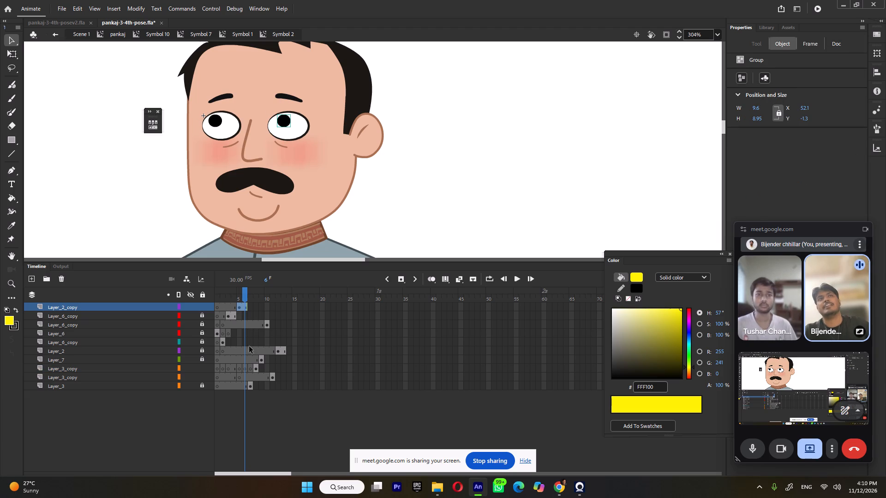
left_click_drag(242, 288, 245, 307)
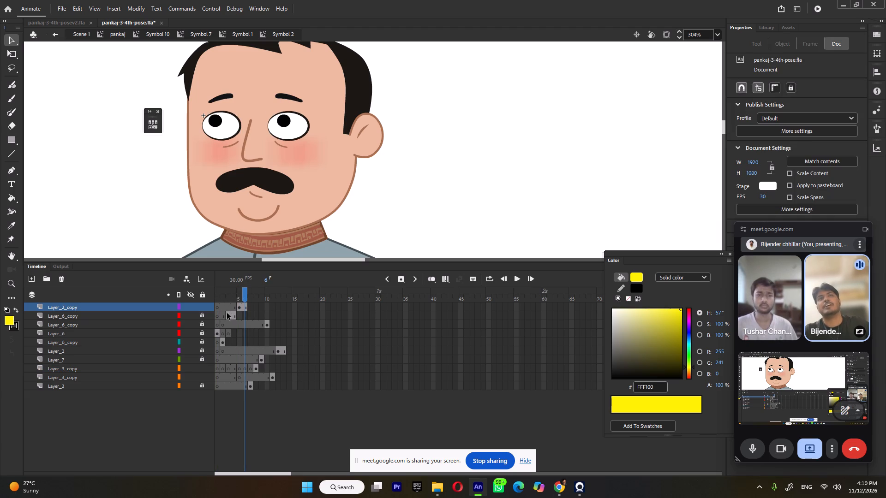
left_click(221, 341)
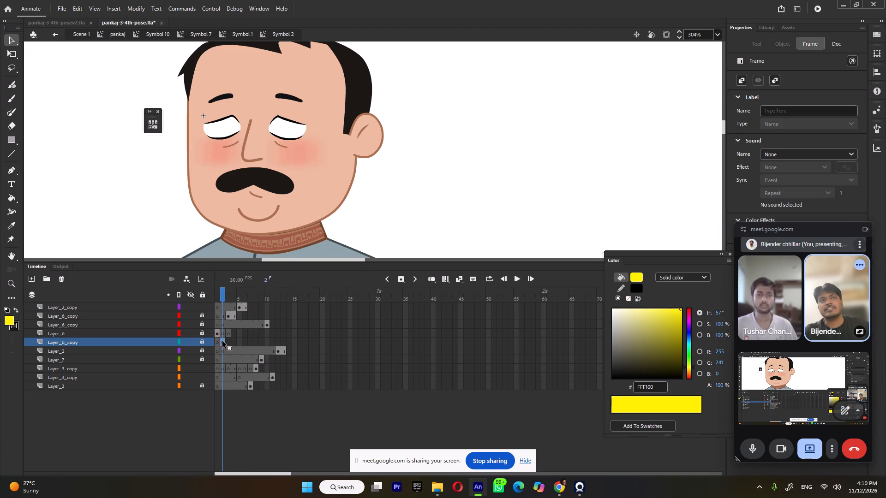
left_click_drag(222, 341, 221, 332)
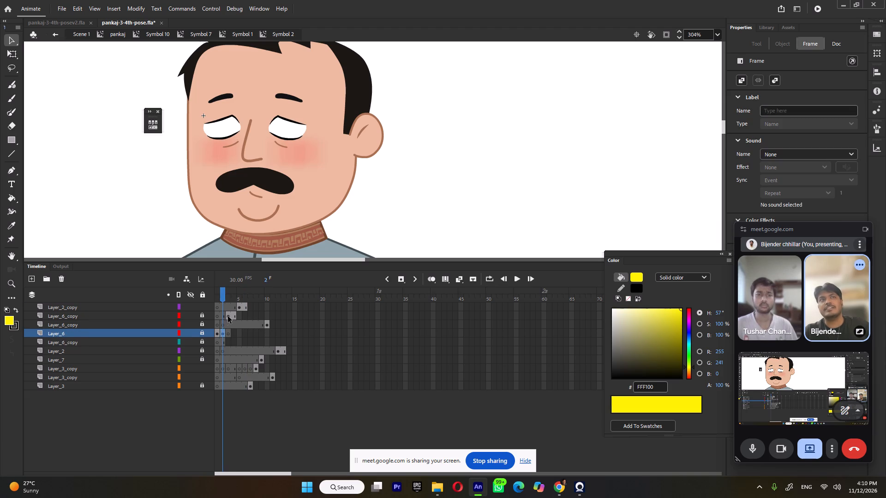
left_click(228, 314)
left_click_drag(229, 316, 228, 333)
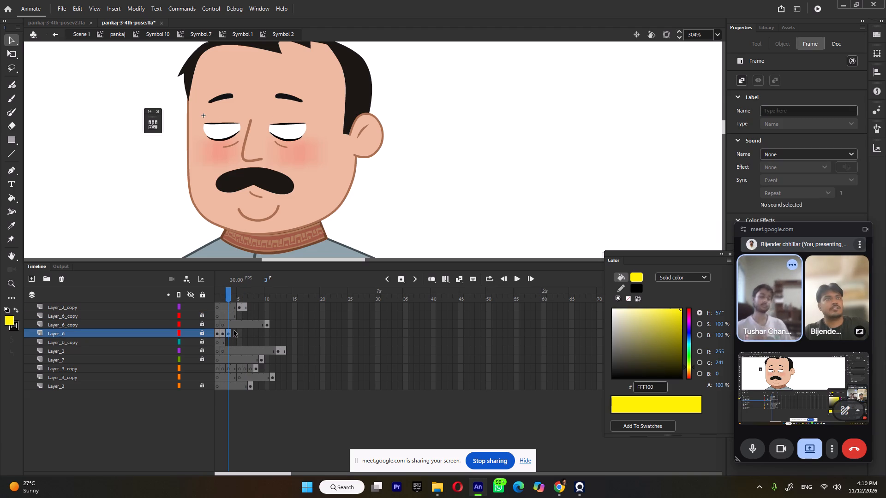
left_click(240, 305)
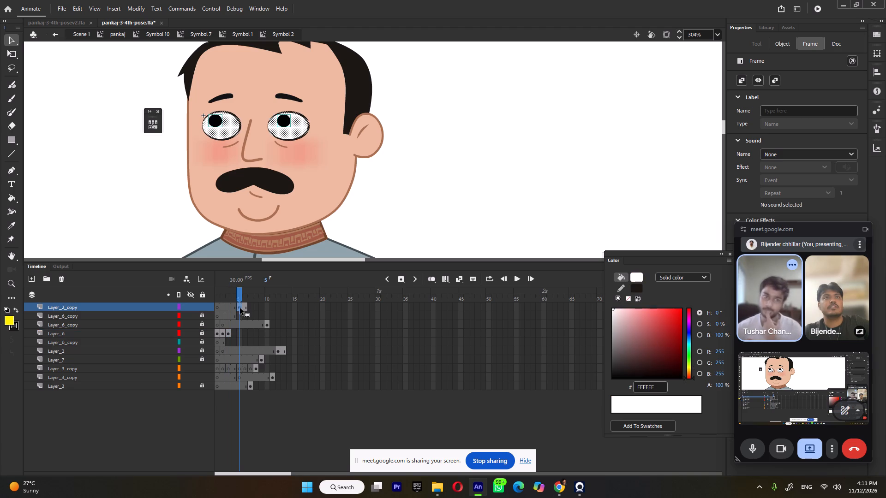
left_click_drag(240, 307, 234, 333)
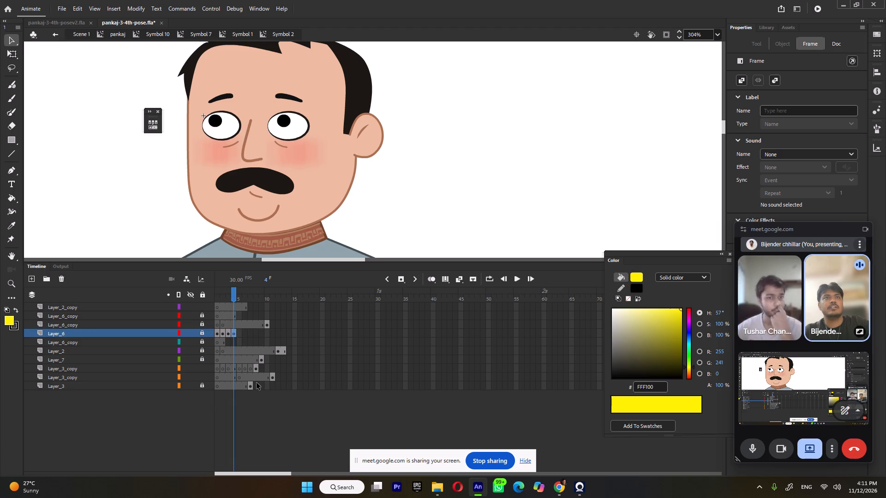
left_click(251, 387)
left_click_drag(250, 387, 238, 336)
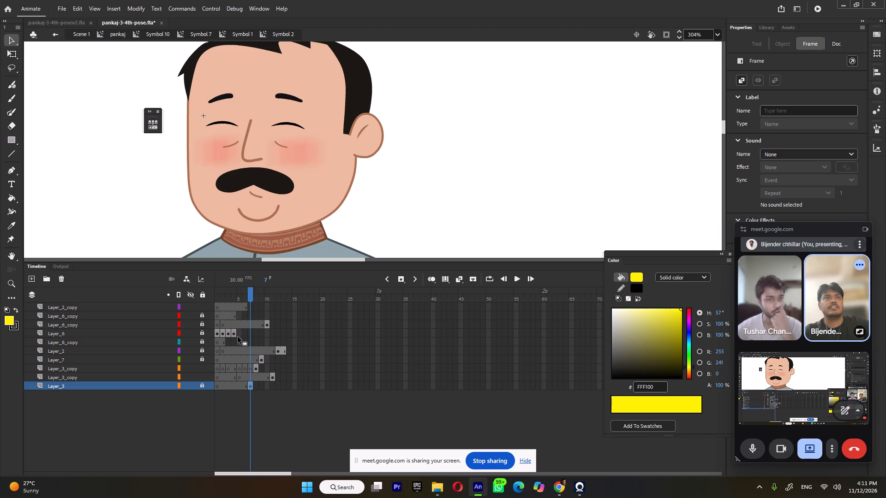
Move the remaining eye keyframes from both Layer_3_copy layers, Layer_7, Layer_6_copy and Layer_2 onto Layer_6 frames 6–10, in order of their original frames.
left_click(255, 366)
left_click_drag(255, 369, 242, 336)
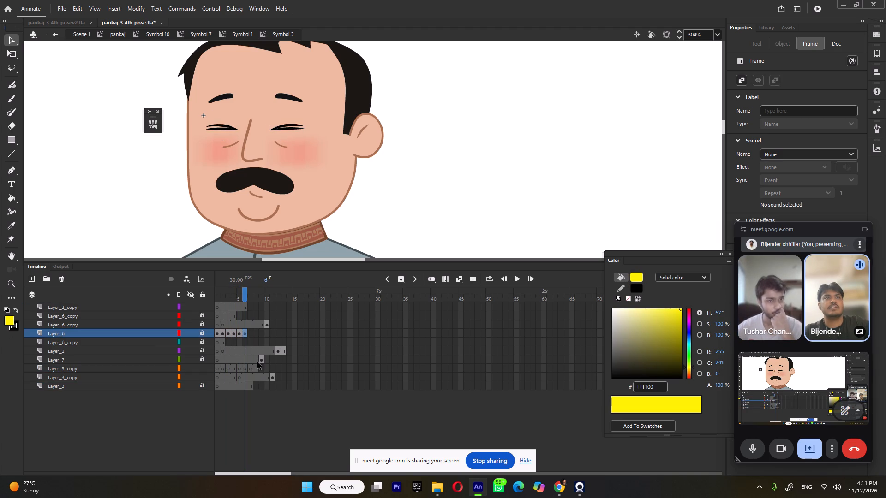
left_click(262, 362)
left_click_drag(262, 360, 251, 334)
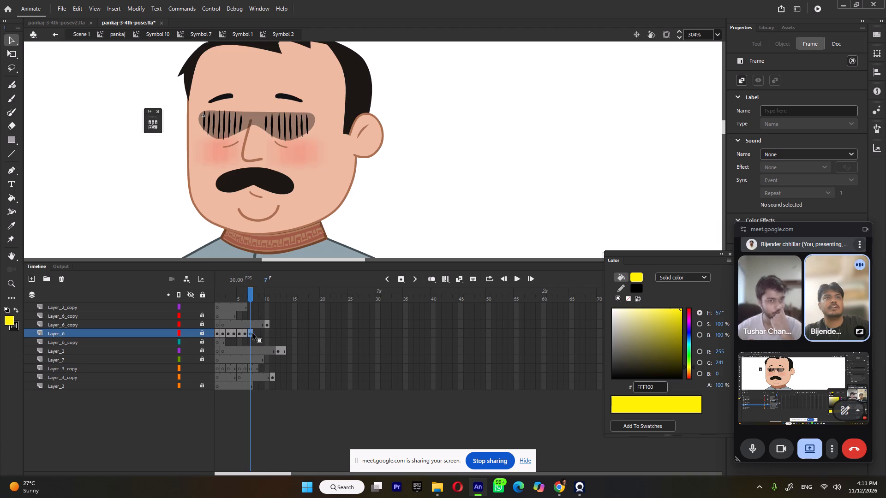
left_click(269, 322)
left_click_drag(268, 322, 257, 334)
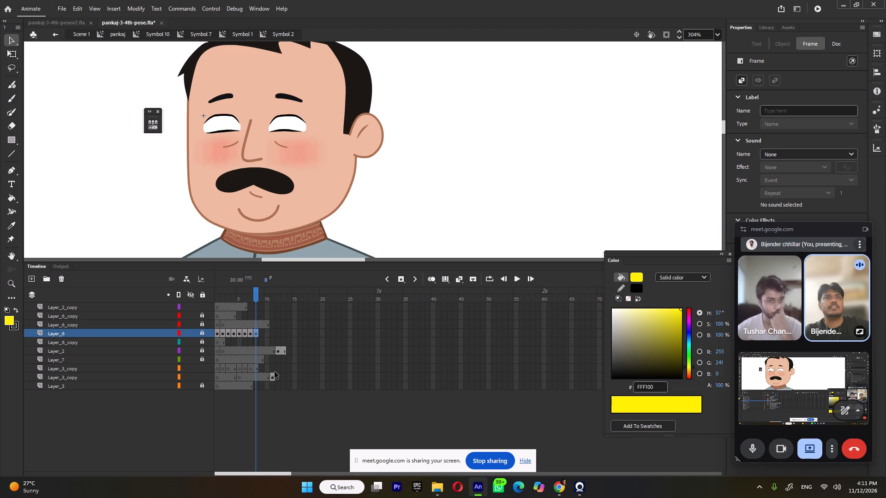
left_click(273, 377)
left_click_drag(272, 376, 262, 334)
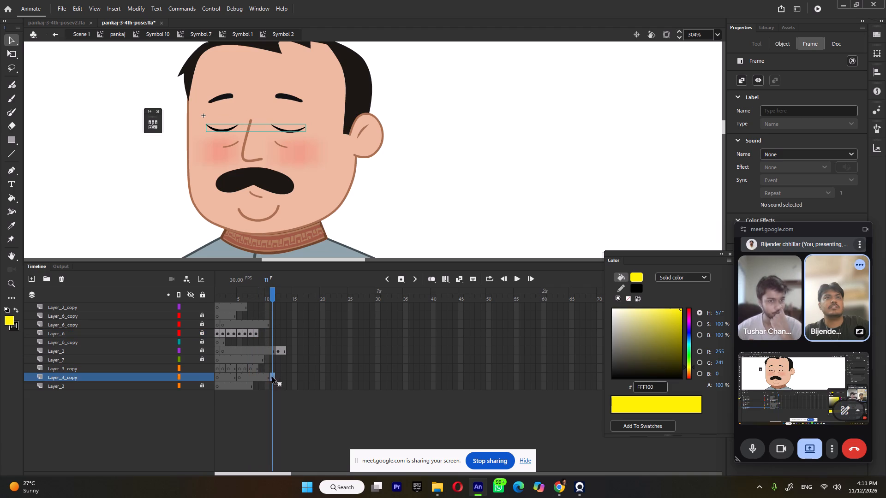
left_click_drag(272, 377, 260, 334)
left_click(278, 350)
left_click_drag(278, 352, 273, 344)
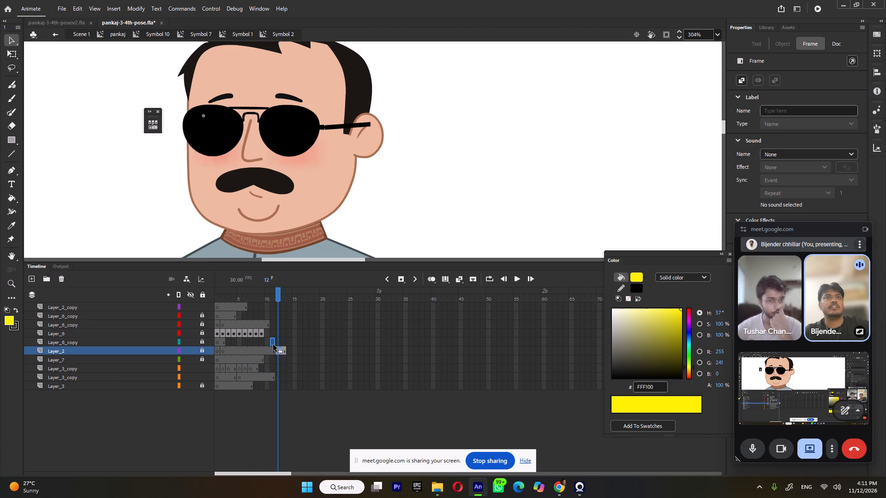
left_click_drag(273, 344, 267, 332)
Unlock Layer_6 and clear the frame 2 keyframe of the Layer_6_copy layer directly above it.
left_click_drag(223, 290, 235, 294)
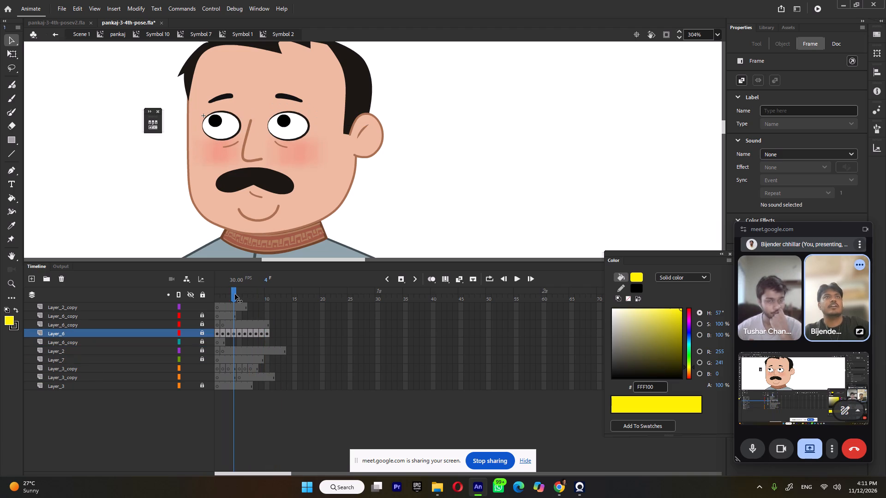
left_click_drag(235, 294, 233, 294)
left_click(284, 116)
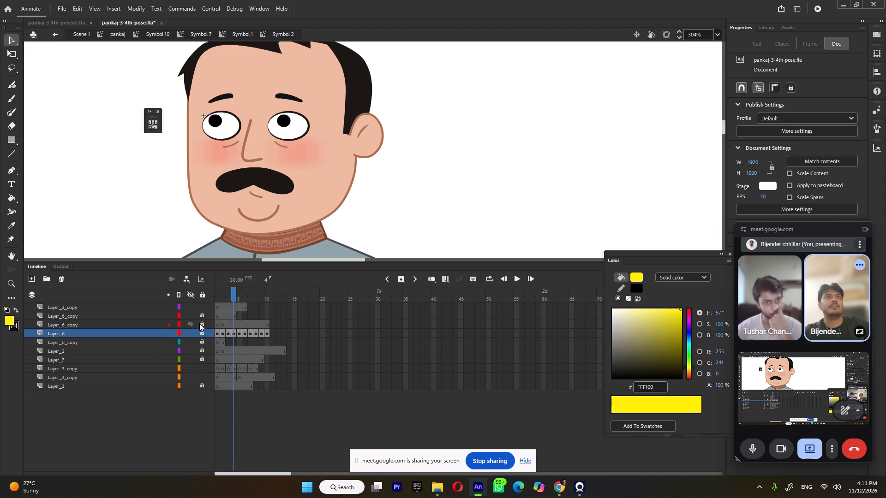
left_click(201, 332)
left_click(222, 325)
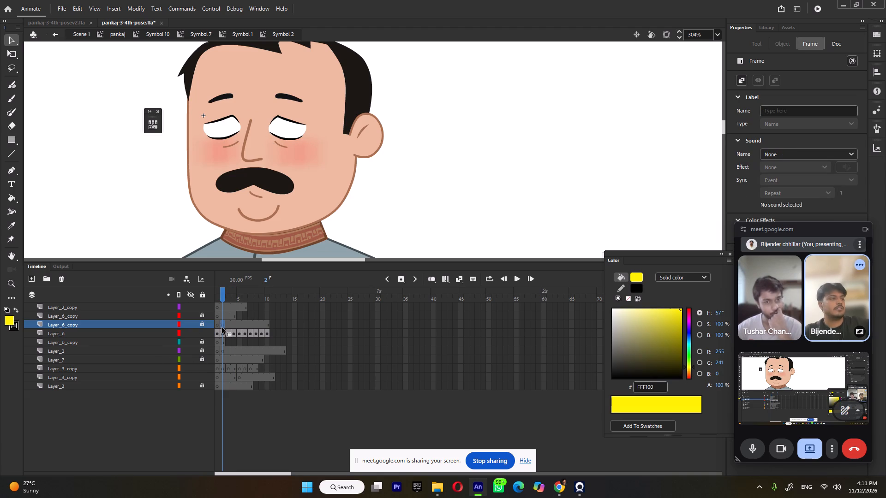
key("shift+F6")
Cut both pupils from frame 4 of Layer_6 and paste them in place on frame 1 of the unlocked Layer_6_copy directly above.
left_click(233, 332)
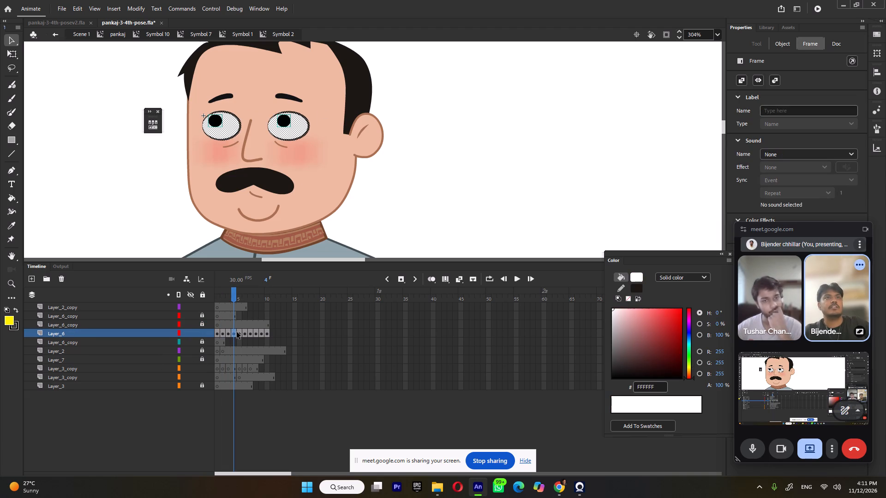
left_click(408, 145)
left_click(283, 125)
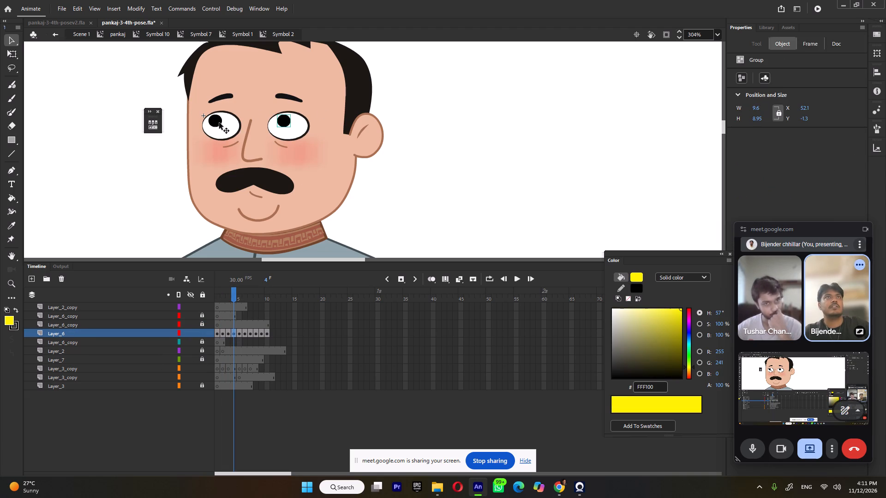
left_click(219, 123, "shift")
key("ctrl+x")
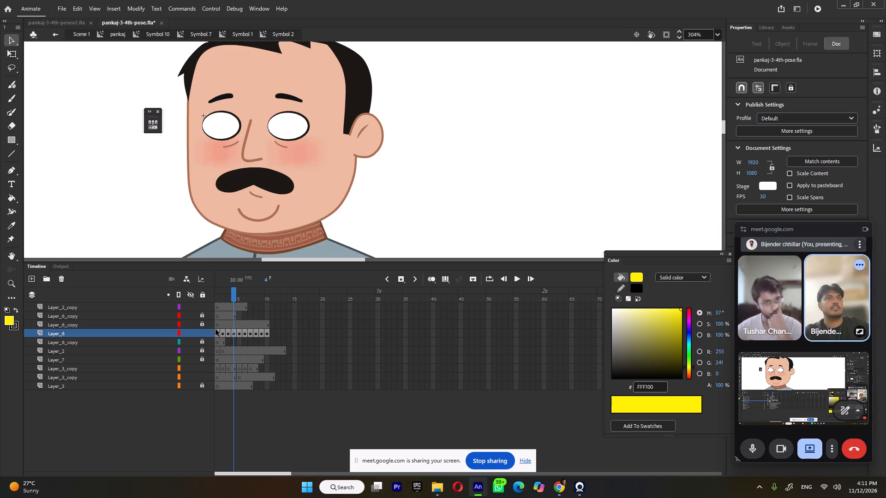
left_click(218, 326)
left_click(203, 325)
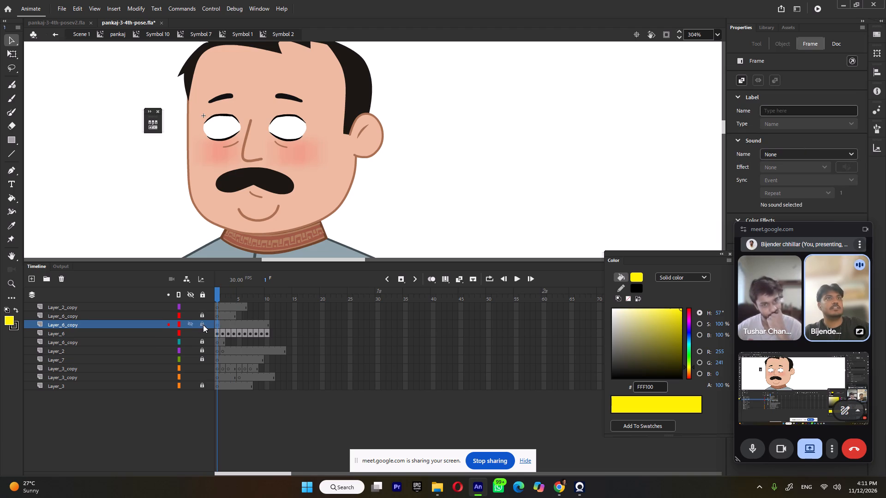
key("ctrl+shift+b")
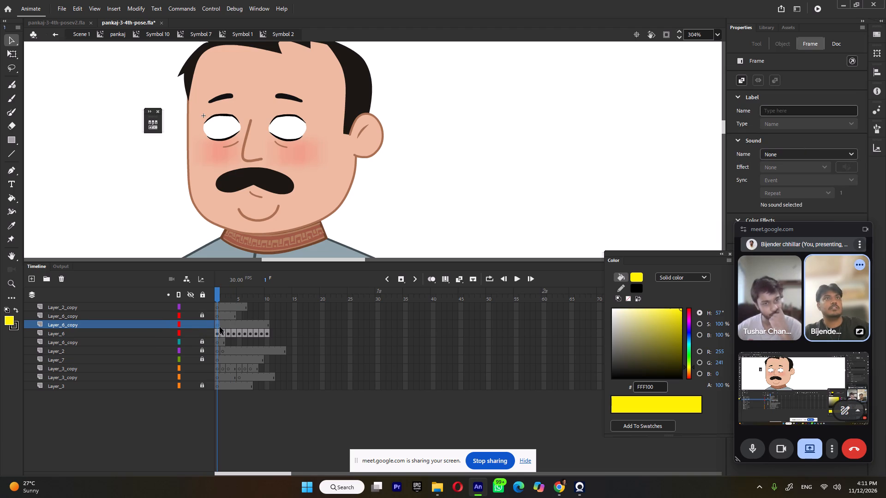
left_click(218, 325)
key("ctrl+shift+v")
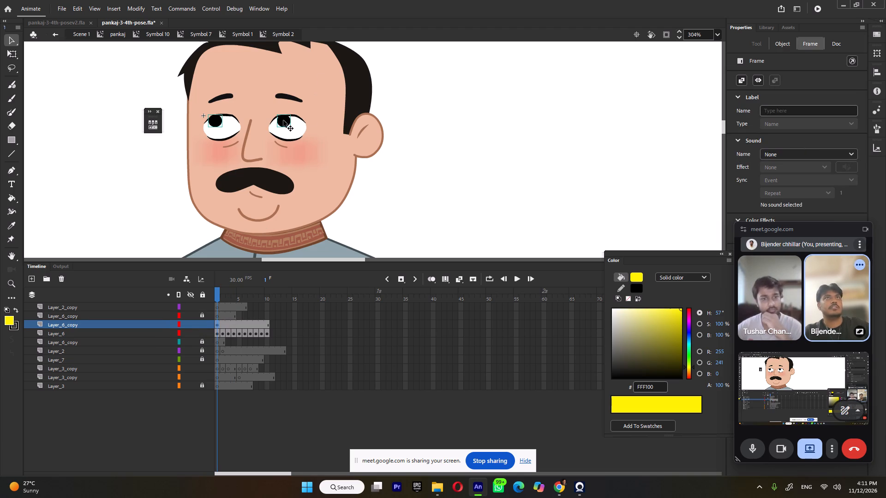
Group the two pasted pupils and move them slightly down toward the middle of the eyes.
key("ctrl+g")
left_click_drag(281, 119, 284, 125)
Convert the Layer_6 layer with all its eye-shape frames to a symbol.
left_click(77, 332)
right_click(77, 332)
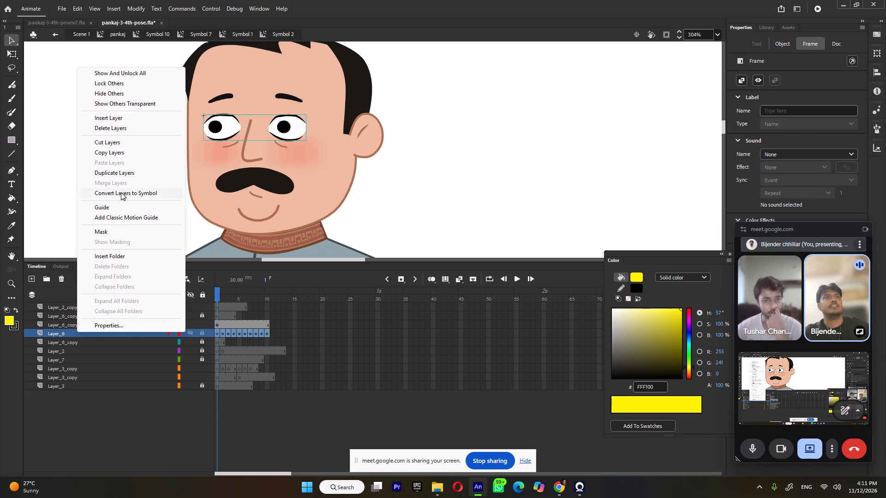
left_click(122, 192)
left_click(488, 119)
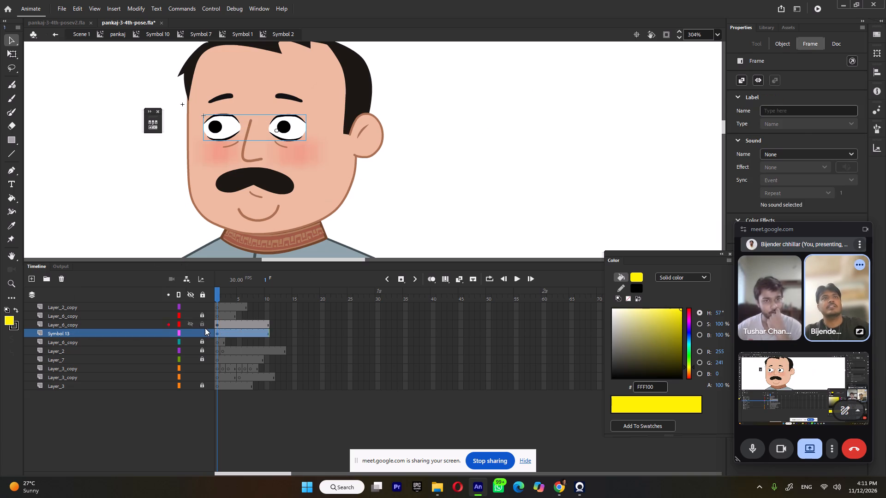
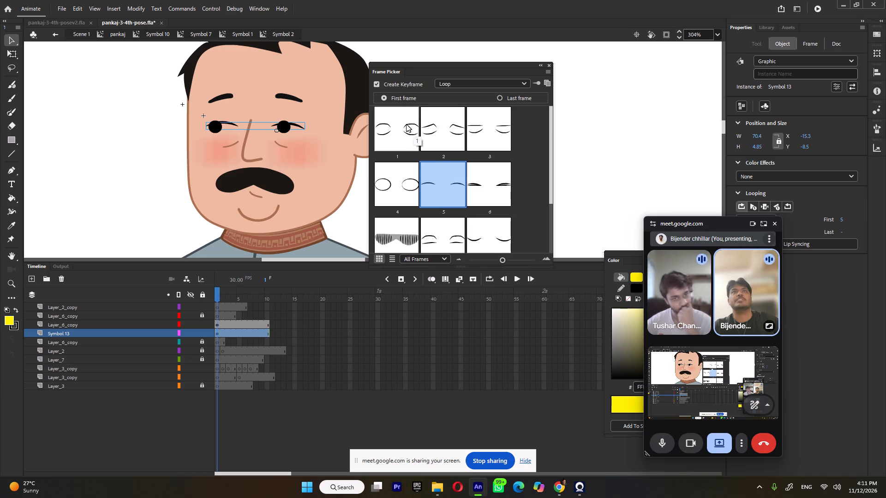
Try the different eye shapes of Symbol 13 in the Frame Picker and set it to frame 6.
left_click(404, 124)
left_click(434, 111)
left_click(499, 115)
left_click_drag(475, 158, 471, 160)
left_click(427, 168)
left_click_drag(477, 194, 473, 198)
left_click_drag(422, 211, 427, 211)
left_click_drag(485, 210, 489, 210)
left_click(503, 219)
scroll(504, 213, "down", 5)
left_click(393, 223)
left_click(402, 177)
left_click(453, 175)
left_click_drag(509, 148, 510, 142)
left_click_drag(509, 108, 502, 111)
left_click(431, 125)
left_click(461, 134)
left_click(472, 129)
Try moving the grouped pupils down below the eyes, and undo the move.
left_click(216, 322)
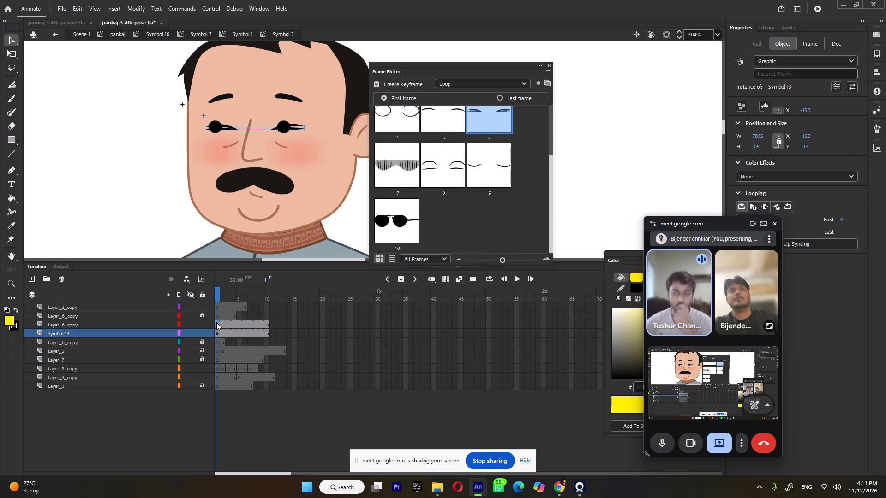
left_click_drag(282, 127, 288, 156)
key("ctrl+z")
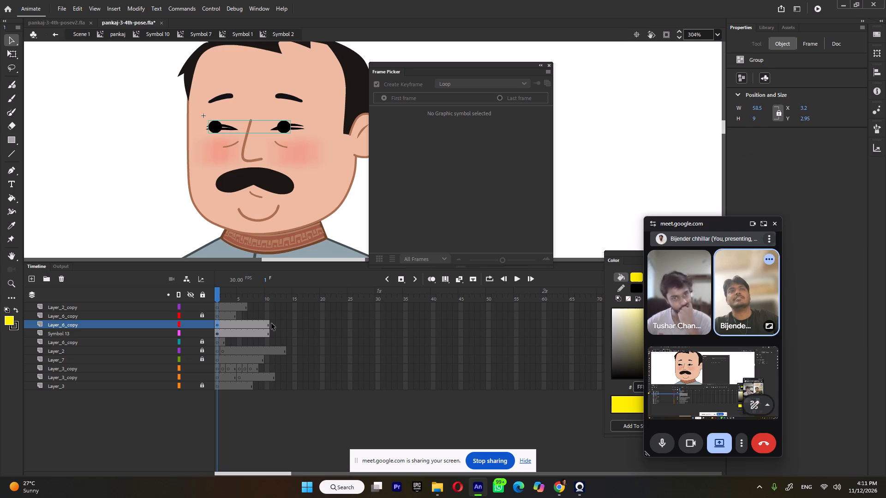
Insert keyframes at frames 5 and 8 of the pupils' Layer_6_copy and delete the pupils from frame 5.
left_click(240, 324)
key("F6")
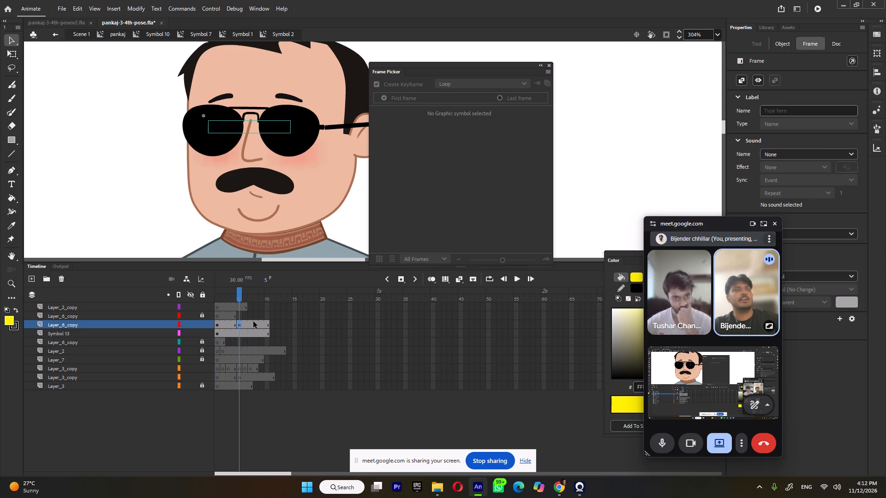
left_click(256, 321)
key("F6")
left_click(242, 327)
key("Delete")
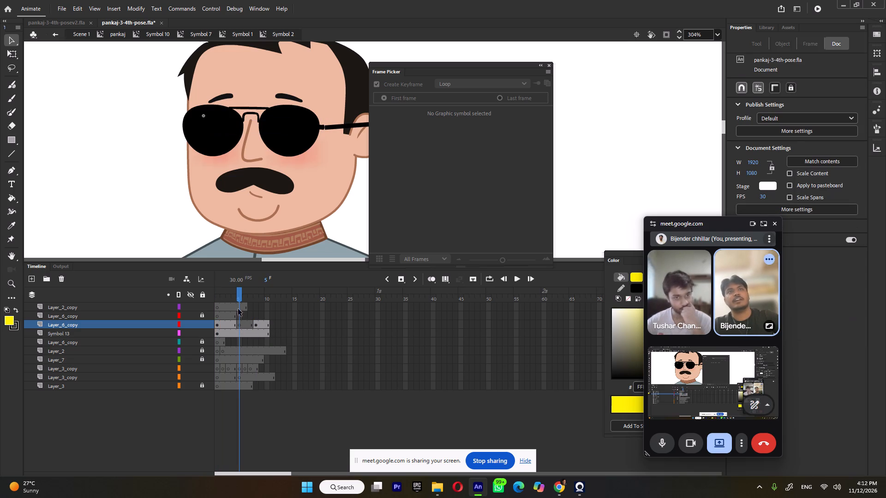
Return to frame 1 and exit Symbol 2 to its parent, Symbol 1, showing the whole character.
left_click_drag(237, 287, 230, 293)
left_click_drag(232, 292, 214, 303)
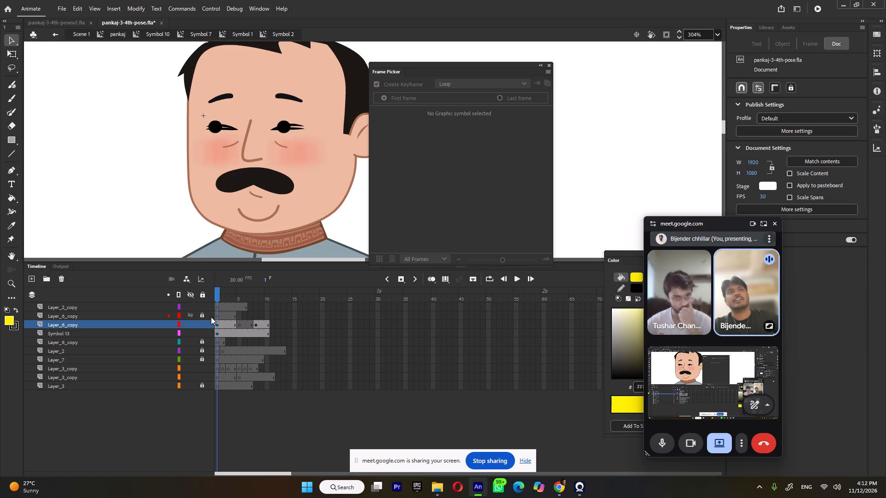
double_click(147, 173)
scroll(183, 133, "down", 3, "ctrl")
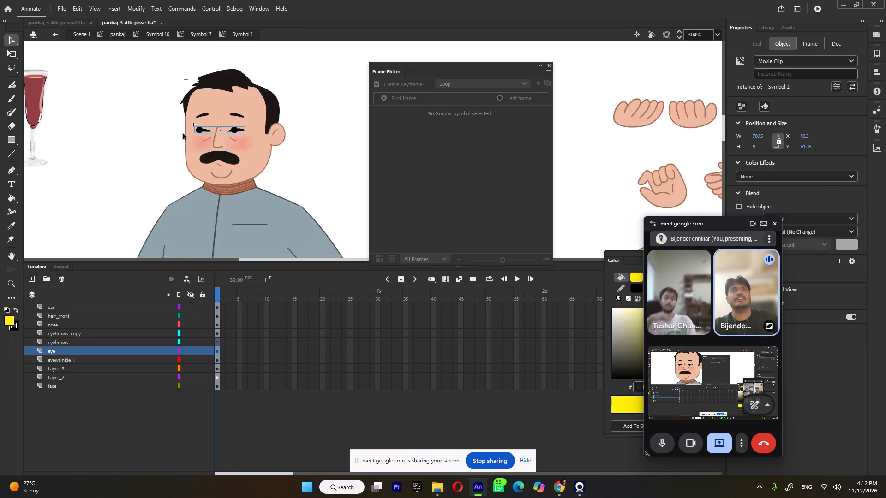
scroll(183, 133, "down", 8, "ctrl")
scroll(282, 180, "up", 4, "ctrl")
scroll(276, 196, "down", 5, "ctrl")
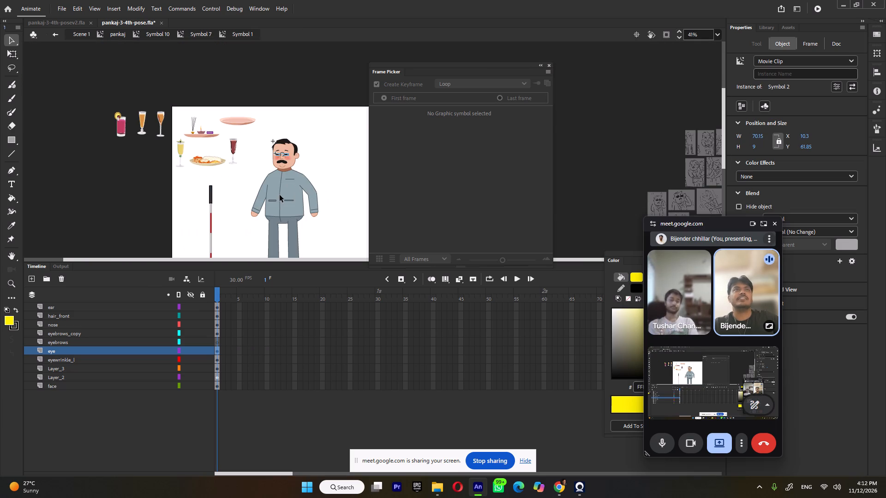
left_click(287, 204)
Look at the character poses in pankaj-3-4th-posev2.fla and return to pankaj-3-4th-pose.fla.
left_click(48, 25)
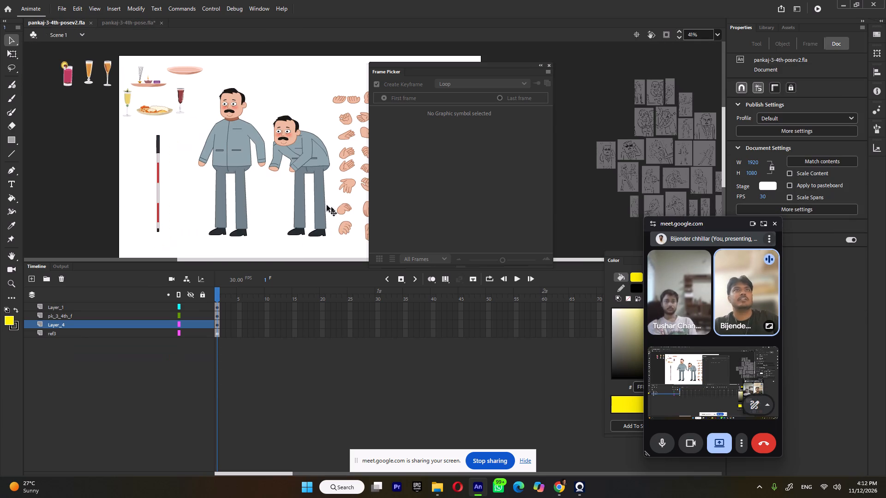
scroll(238, 162, "up", 4, "ctrl")
left_click(116, 23)
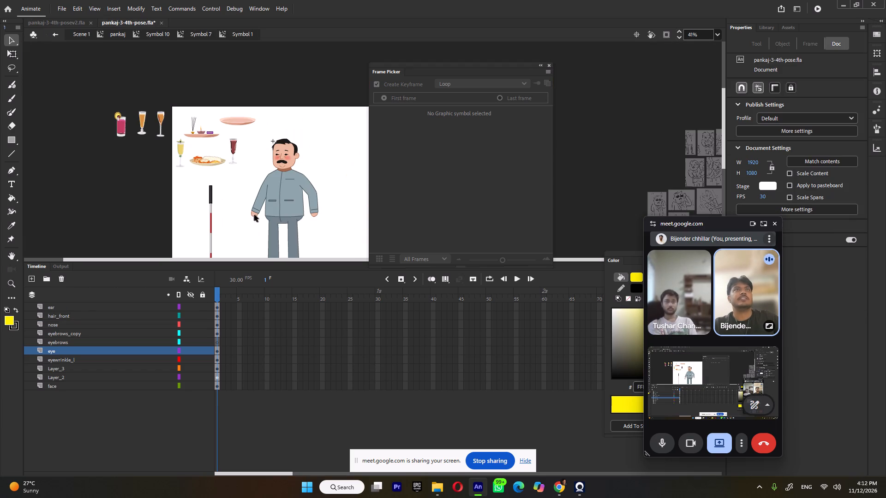
Exit the head symbol to Symbol 7 and select the character's body.
triple_click(291, 178)
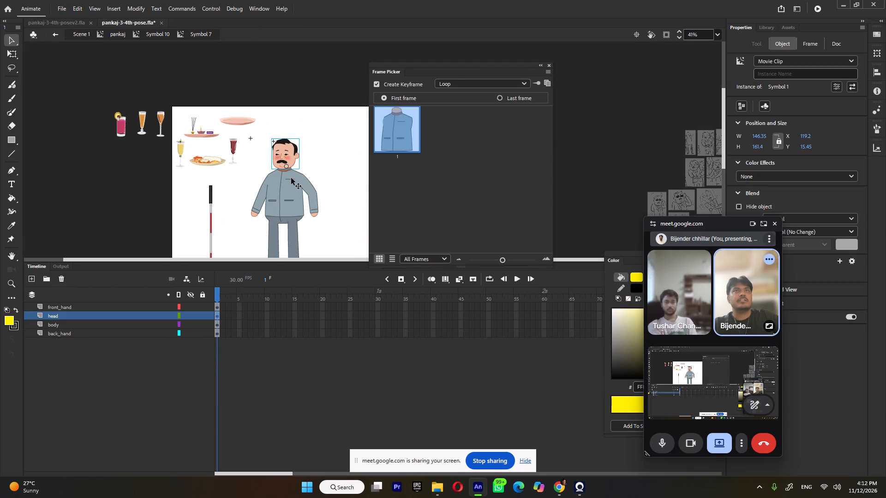
left_click(291, 178)
double_click(314, 166)
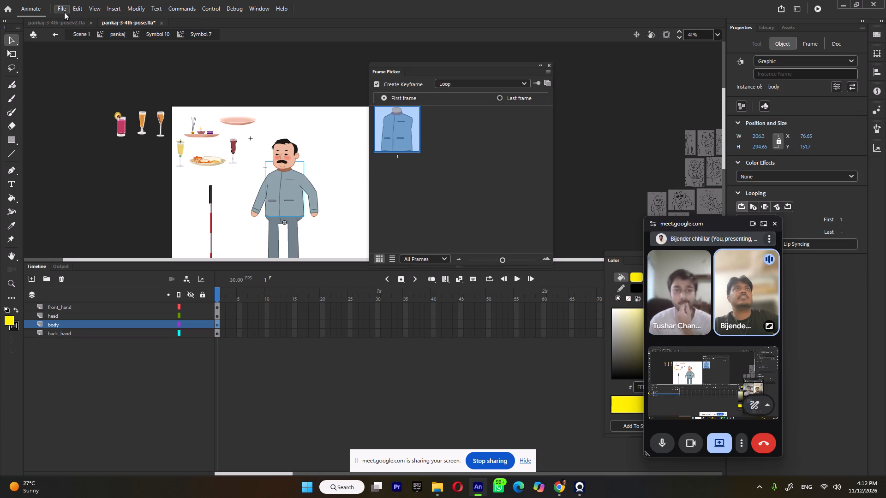
Set the stage preview mode to Anti-Alias Text.
left_click(94, 6)
left_click(146, 69)
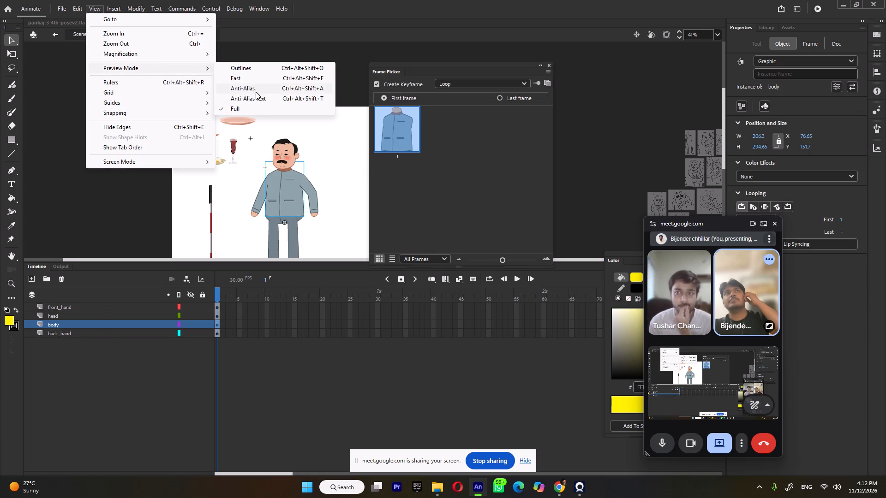
left_click(256, 98)
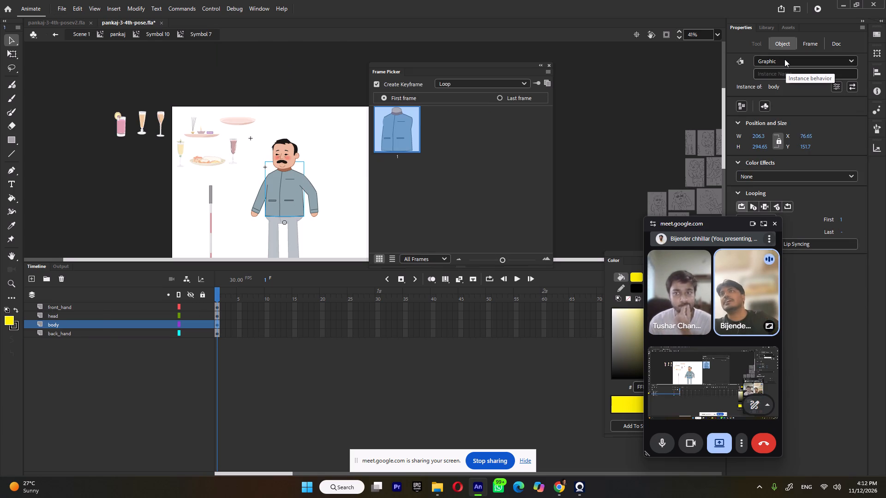
Open the instance behavior choices for the selected body symbol.
left_click(784, 59)
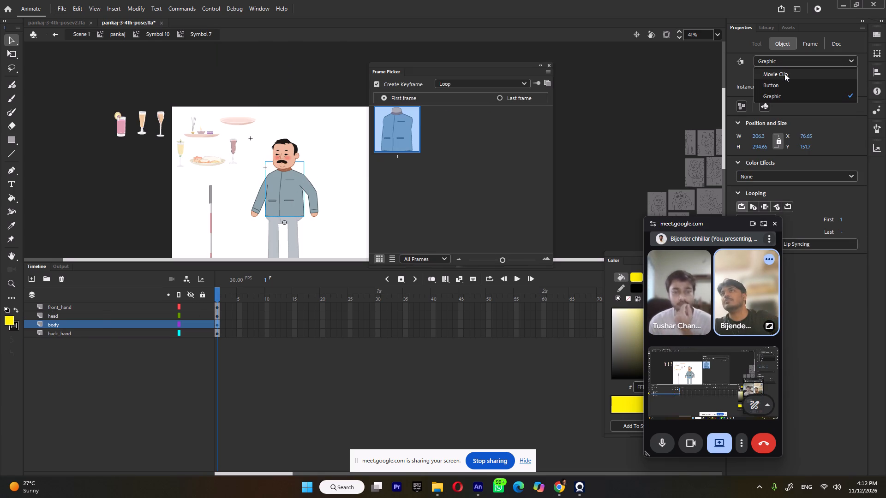
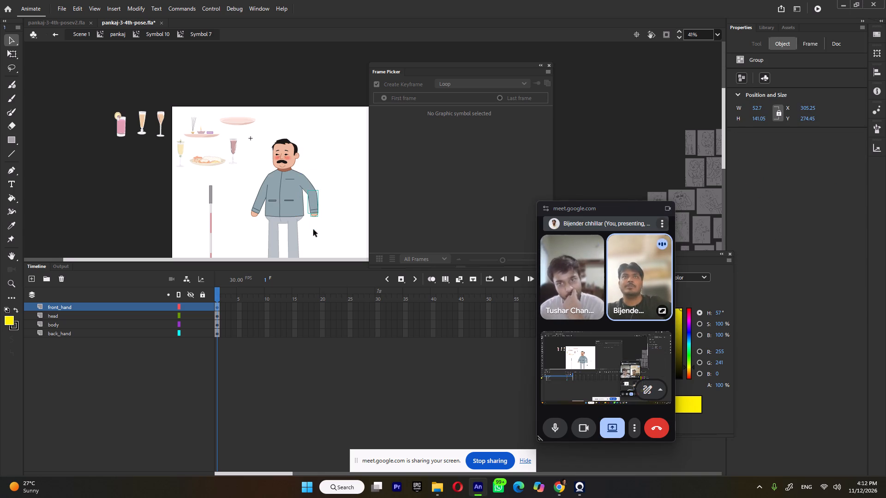
Group the front arm's forearm and hand on the front_hand layer.
key("ctrl+g")
Examine how the front upper arm, the front forearm and the back arm select as separate pieces.
left_click(306, 184)
left_click(317, 205, "shift")
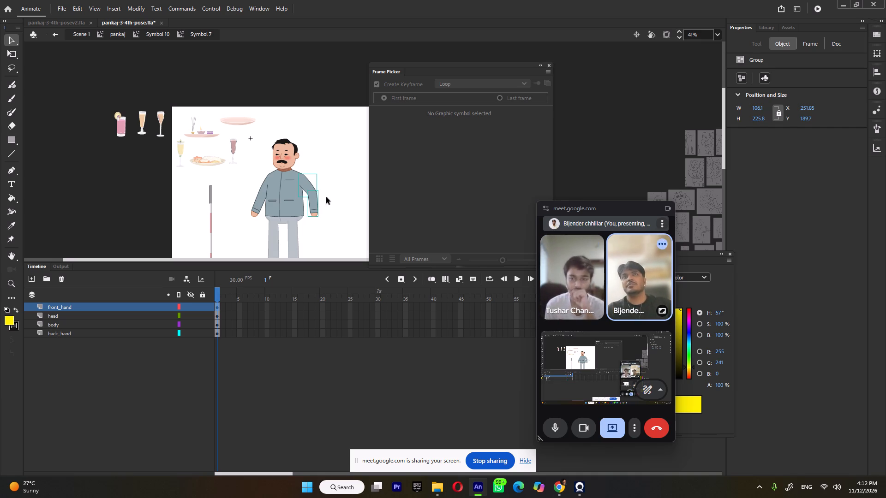
scroll(267, 187, "up", 3, "ctrl")
left_click(253, 196)
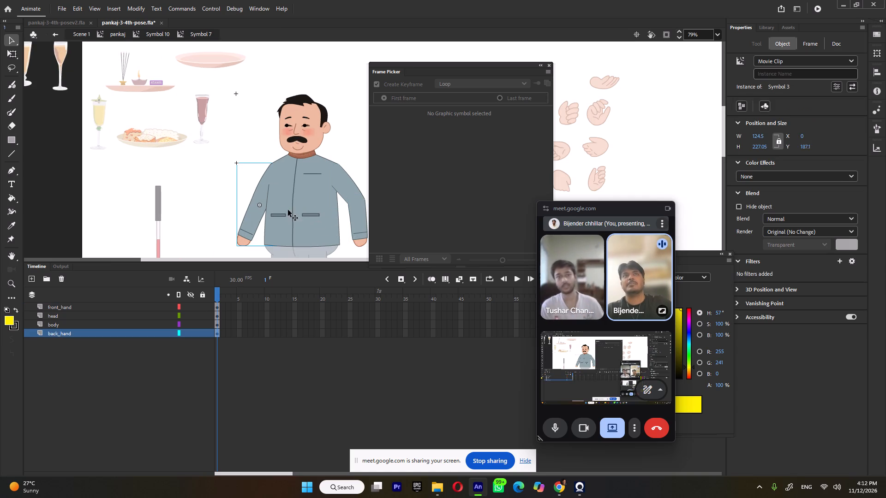
key("space")
left_click_drag(197, 197, 146, 196)
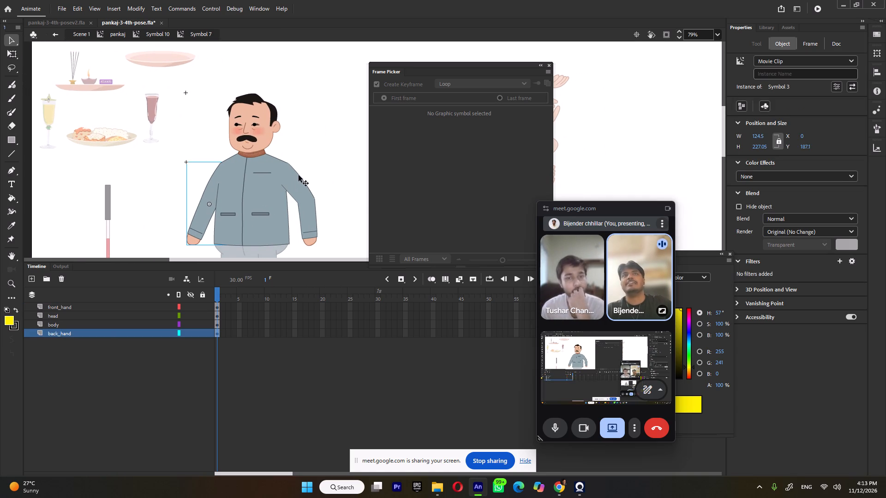
left_click(299, 175)
left_click(311, 218)
left_click(310, 237)
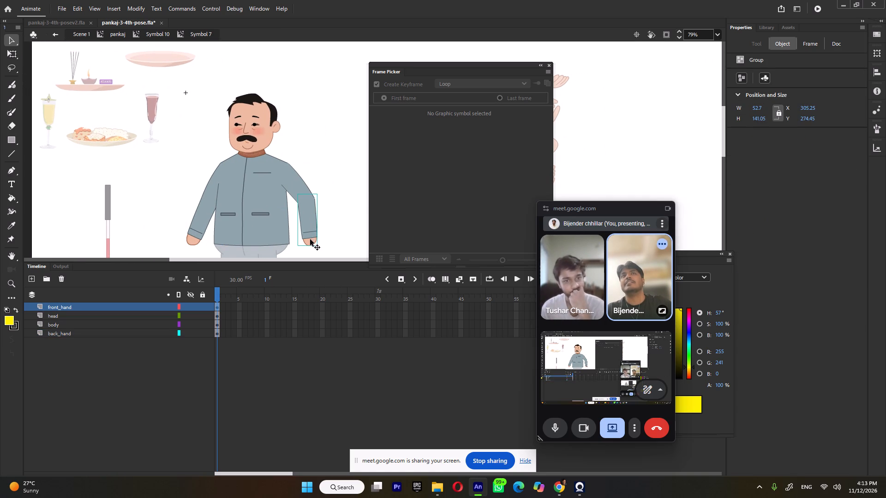
Open the front forearm group, inspect its sleeve and hand pieces, and return to Symbol 7.
double_click(311, 243)
left_click(307, 225)
left_click(309, 245)
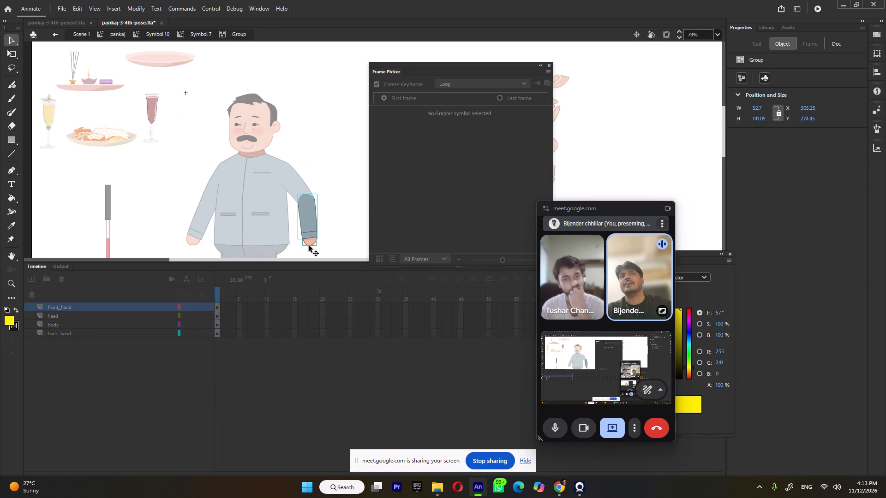
left_click(329, 227)
left_click(307, 228)
left_click(308, 245)
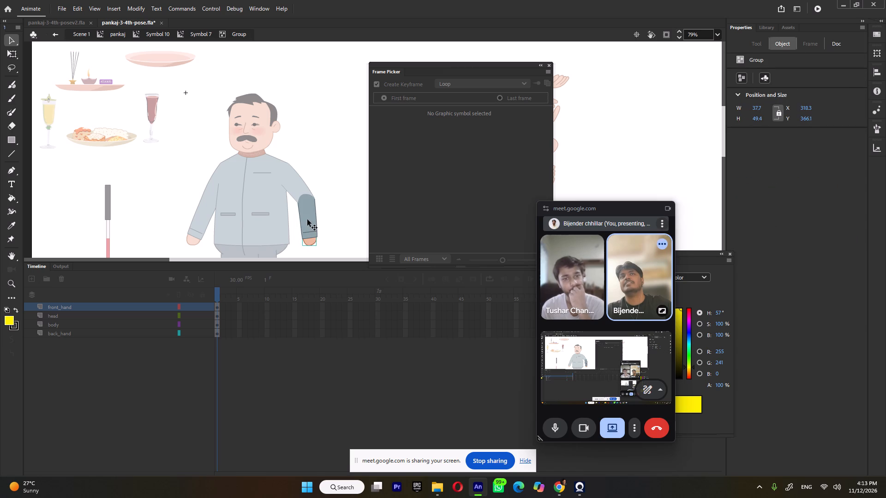
left_click(307, 219)
double_click(332, 219)
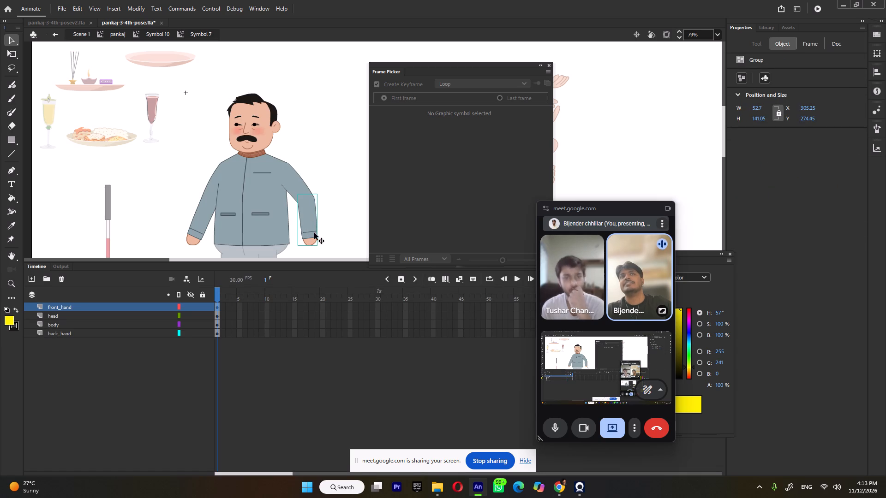
Move the front forearm group's transformation point to the elbow and rotate the forearm to nearly horizontal across the torso.
left_click(295, 185)
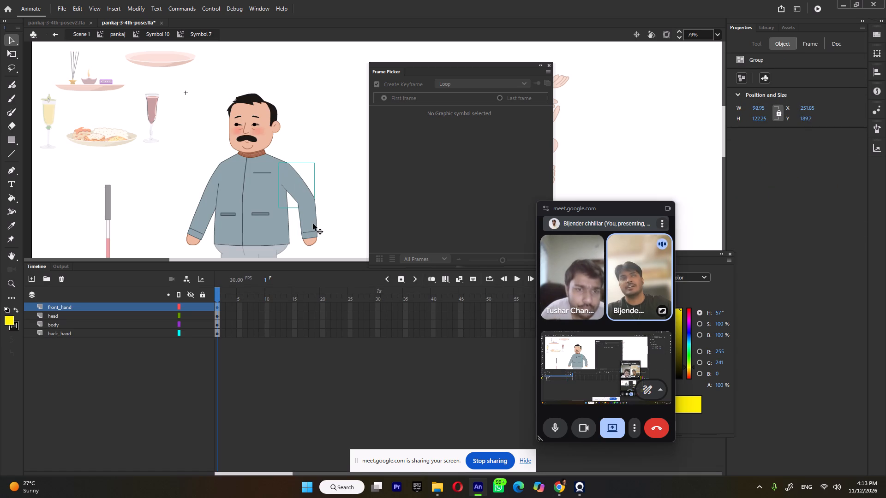
left_click(313, 224)
left_click(12, 55)
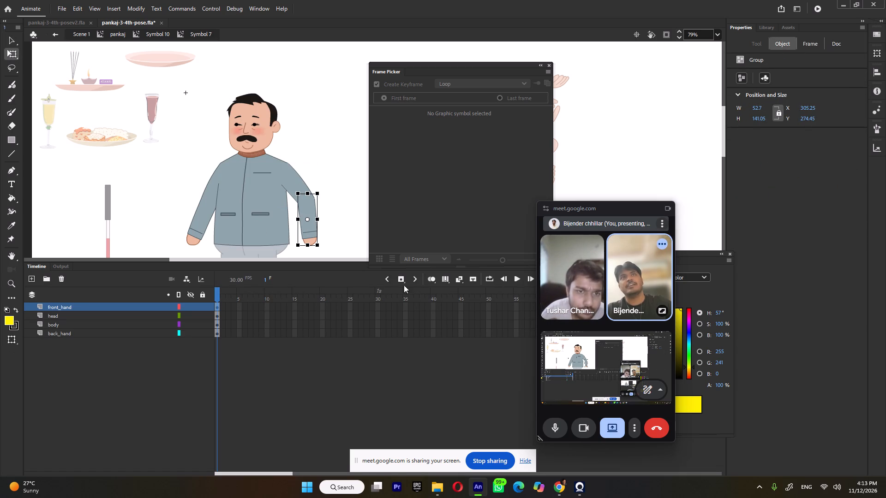
left_click_drag(308, 220, 307, 198)
left_click_drag(323, 244, 226, 208)
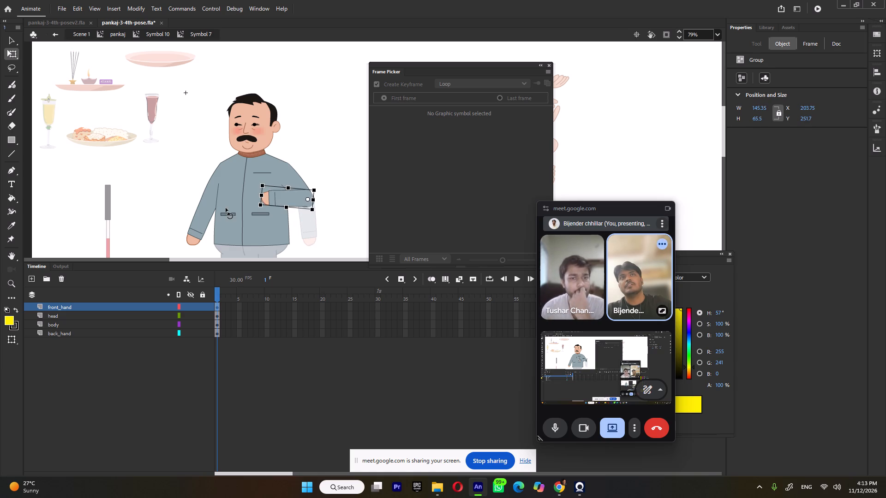
left_click_drag(226, 208, 227, 207)
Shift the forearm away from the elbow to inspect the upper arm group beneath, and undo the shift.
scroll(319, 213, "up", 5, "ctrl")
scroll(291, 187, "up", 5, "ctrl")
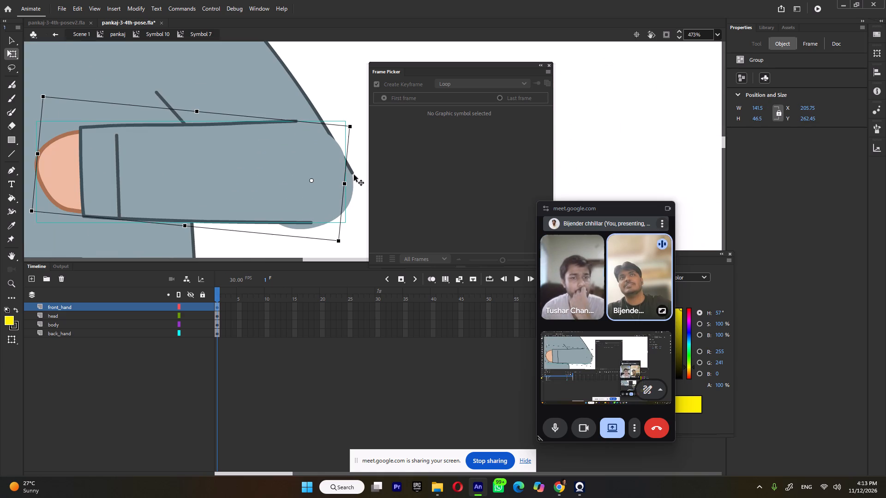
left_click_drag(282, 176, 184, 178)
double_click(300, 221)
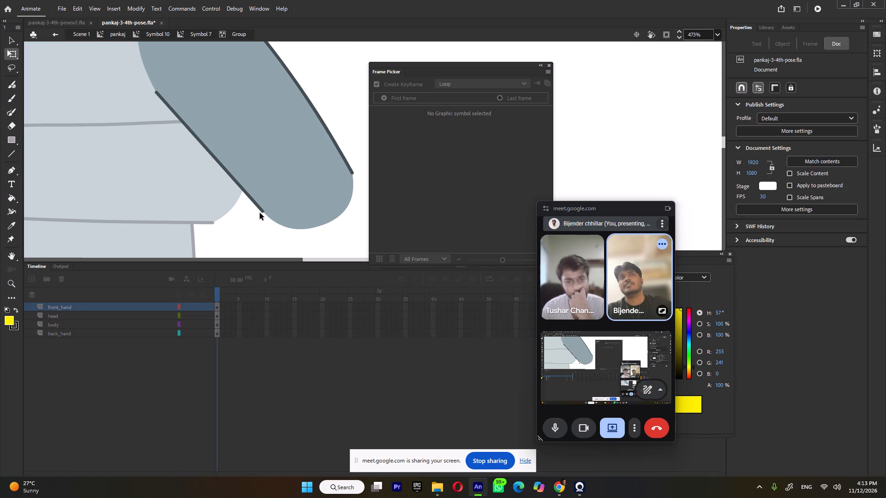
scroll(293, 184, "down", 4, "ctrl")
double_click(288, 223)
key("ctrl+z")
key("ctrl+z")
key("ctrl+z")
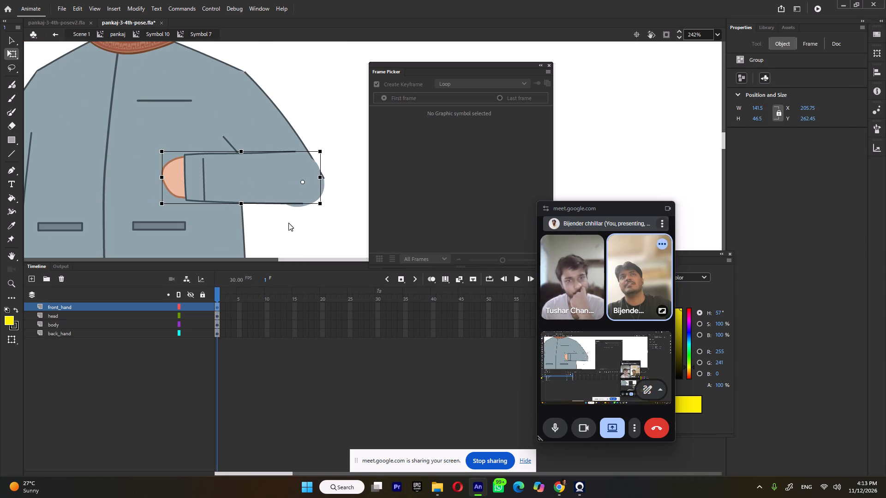
Move the rotated forearm group to about X 199, Y 265 to align it with the upper arm's elbow end.
left_click_drag(284, 184, 277, 189)
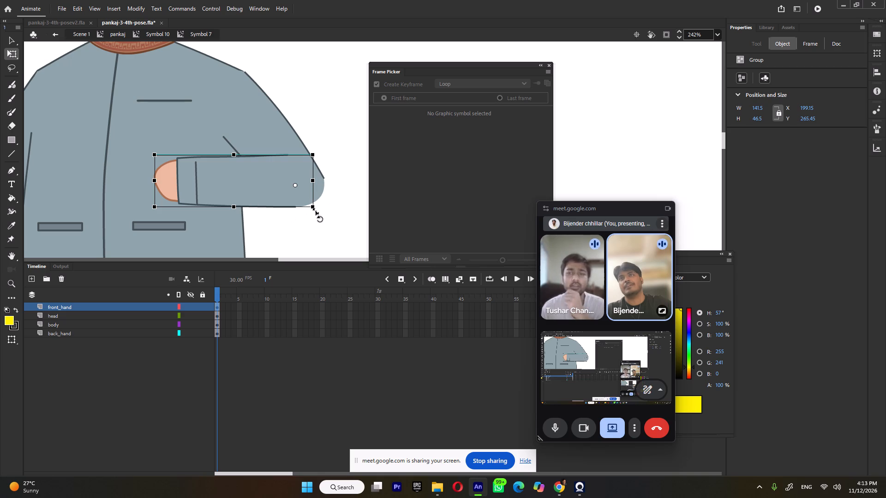
left_click(283, 226)
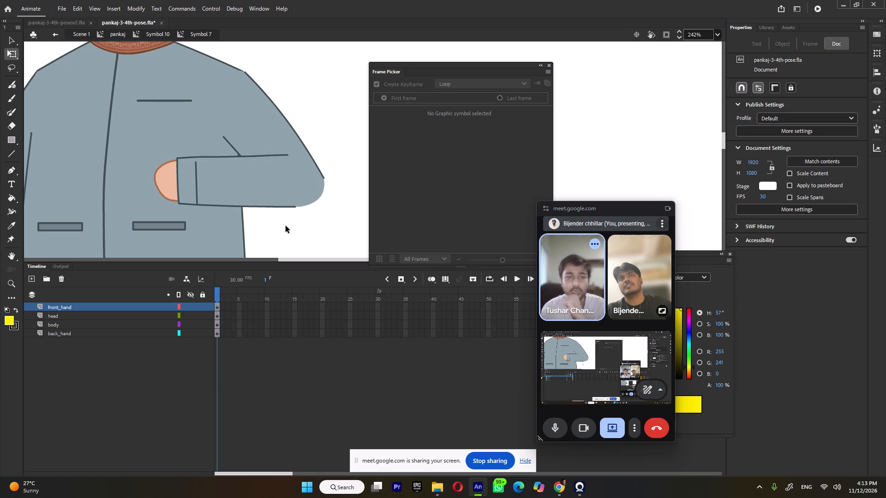
Open the front upper arm group, try the Ink Bottle tool on its inner outline, and open the tool's stroke colour for editing.
double_click(316, 177)
left_click(316, 184)
left_click(343, 207)
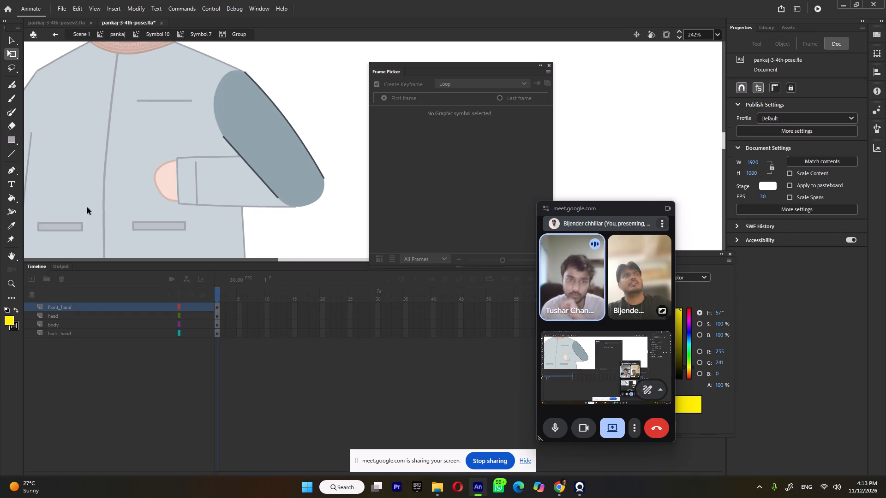
left_click(11, 199)
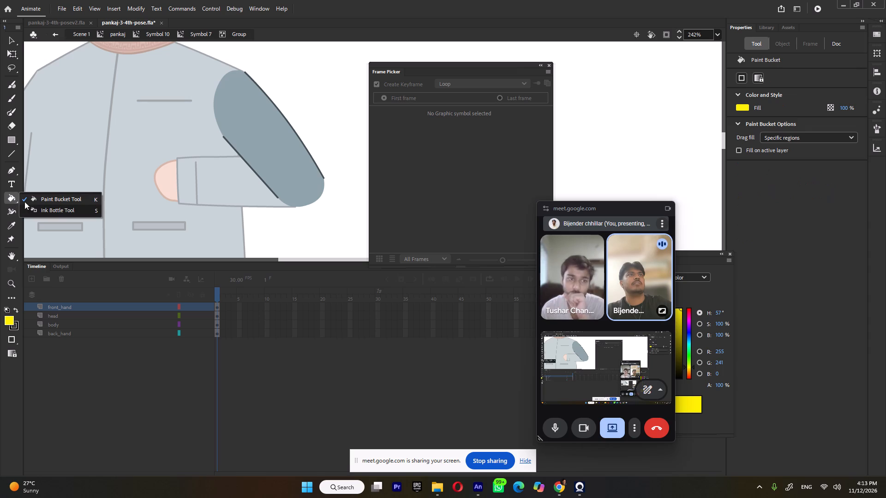
left_click(31, 211)
left_click(273, 191, "ctrl")
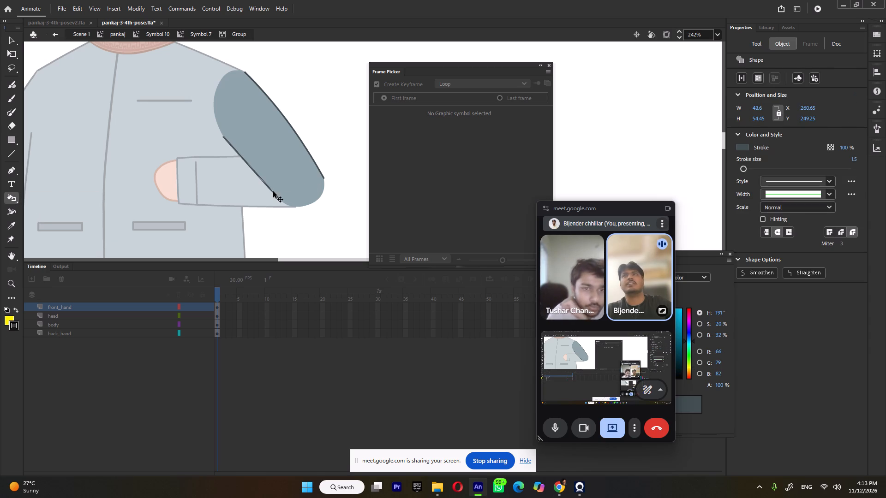
left_click(231, 199, "ctrl")
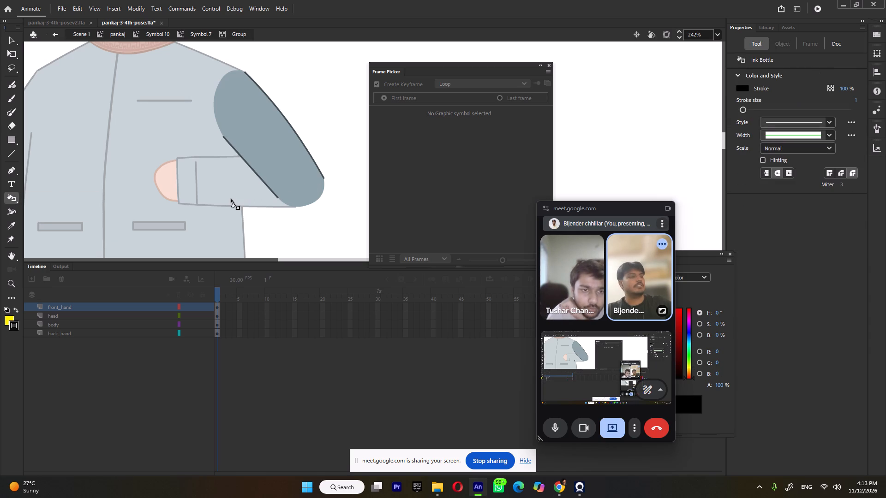
left_click(740, 89)
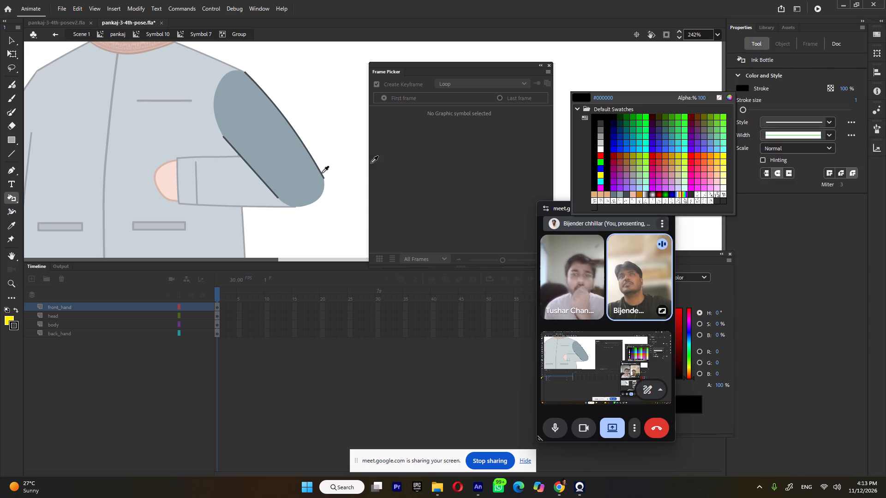
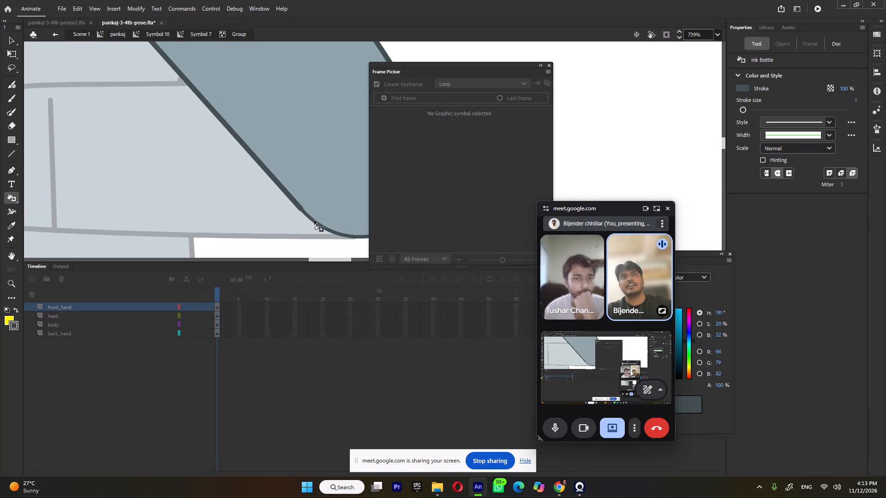
Set the stroke around the upper arm's rounded elbow end to size 1.5 and leave the group.
scroll(196, 186, "down", 5, "ctrl")
scroll(273, 192, "up", 3, "ctrl")
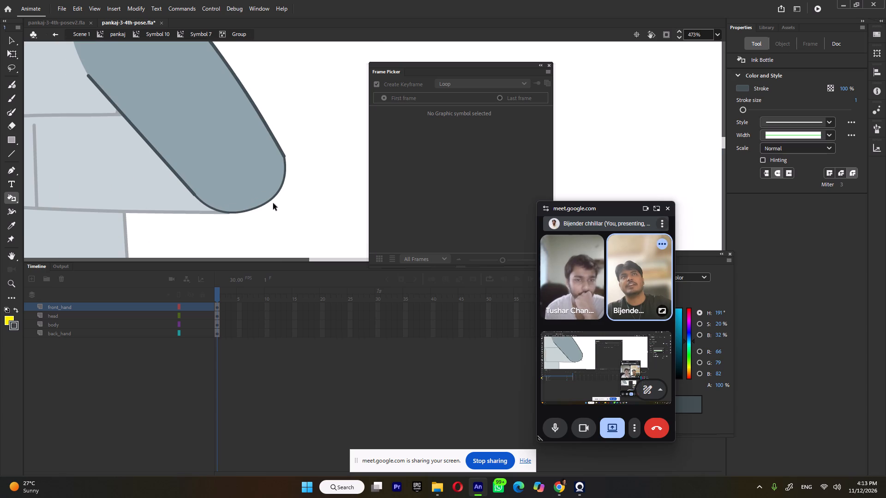
left_click(273, 200, "ctrl")
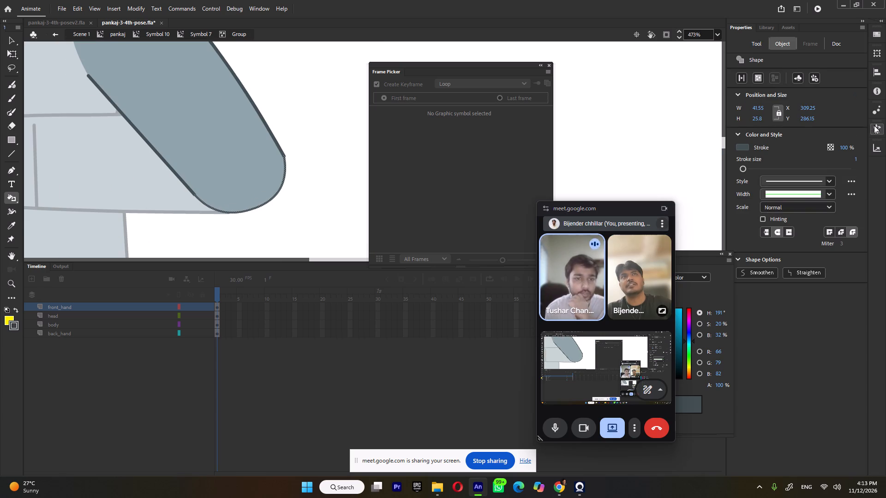
left_click(856, 159)
type("1.5")
key("Return")
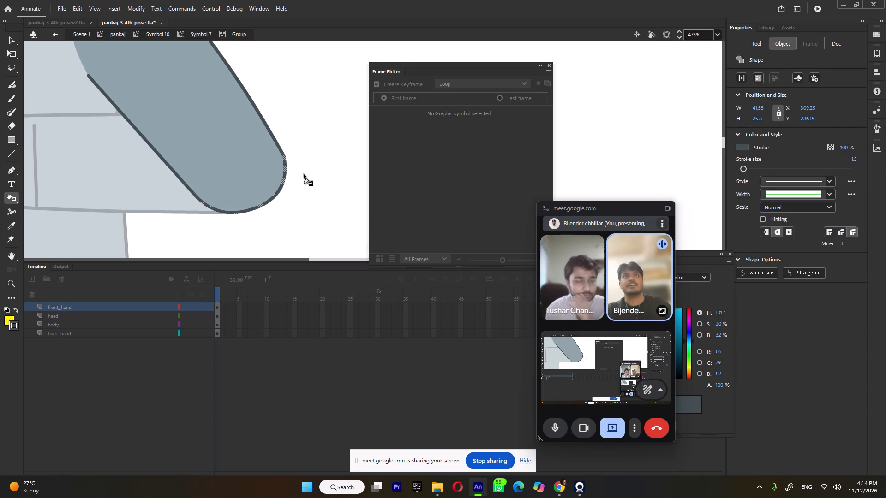
left_click(304, 167, "ctrl")
scroll(303, 175, "down", 5, "ctrl")
double_click(297, 202, "ctrl")
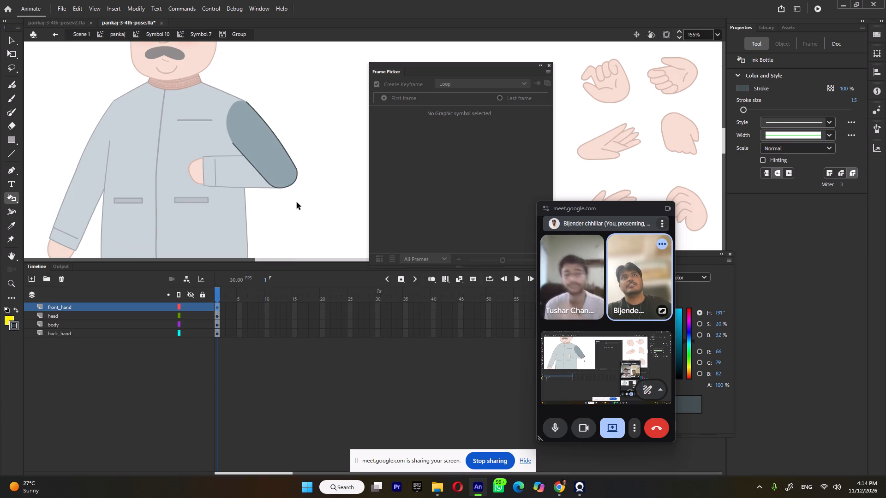
scroll(293, 187, "down", 2, "ctrl")
scroll(243, 132, "up", 5, "ctrl")
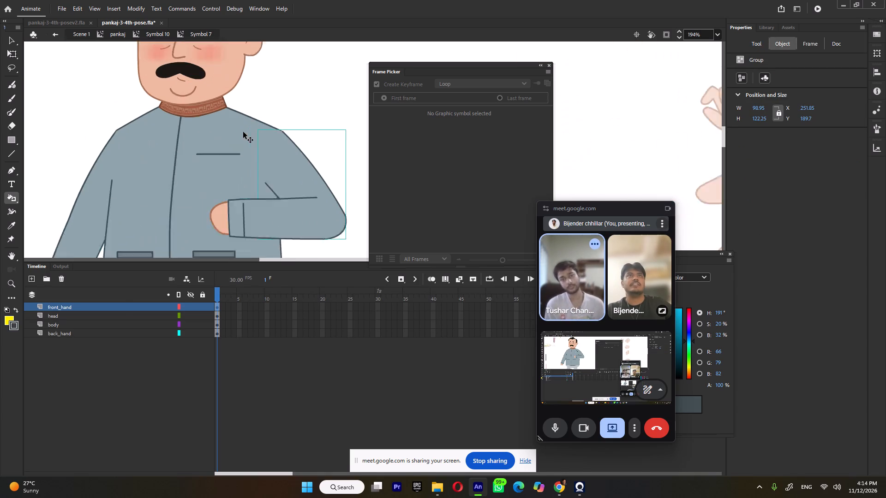
In the front upper arm group, outline the shoulder end with the Ink Bottle, delete the inner armhole stroke, and leave the group.
scroll(296, 134, "up", 4, "ctrl")
double_click(280, 141, "ctrl")
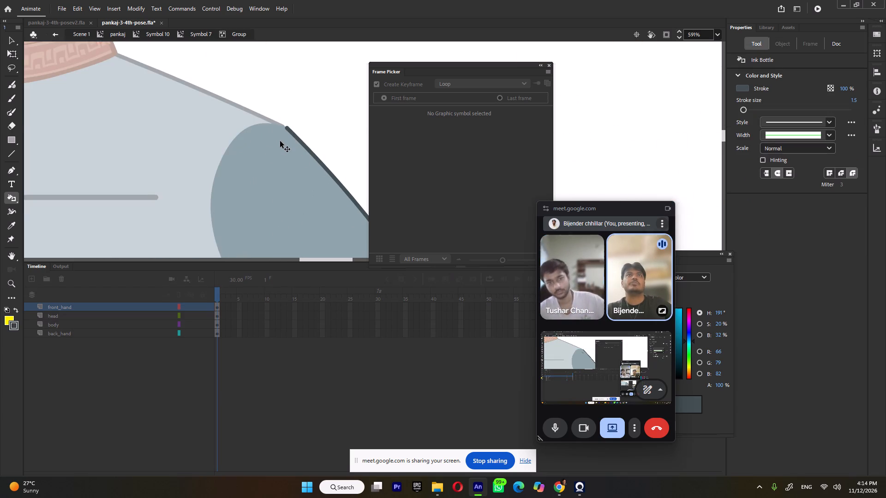
scroll(280, 141, "down", 5, "ctrl")
scroll(280, 138, "up", 6, "ctrl")
left_click(277, 122, "ctrl")
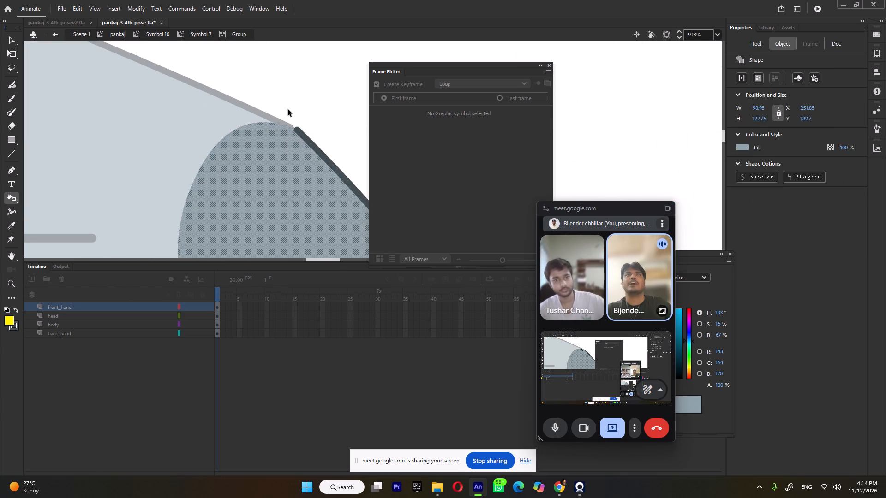
left_click(288, 109, "ctrl")
left_click(282, 125)
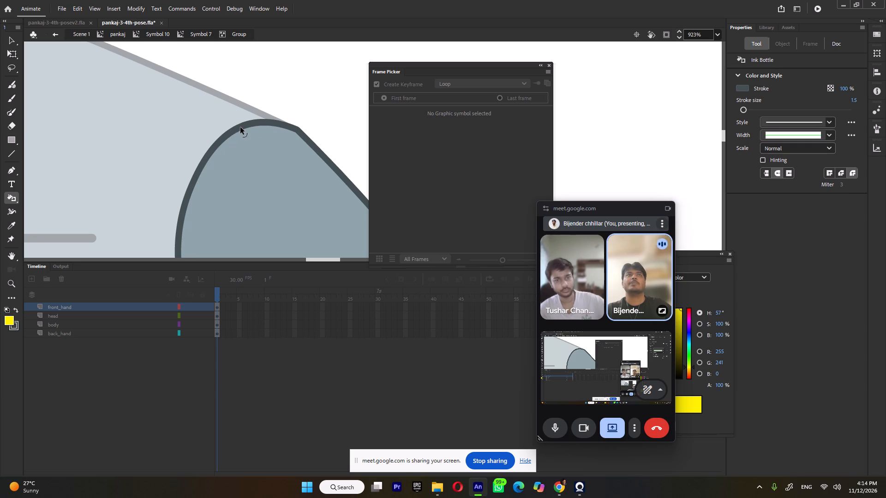
left_click_drag(240, 127, 233, 125, "ctrl+alt")
left_click(224, 135, "ctrl")
scroll(224, 105, "down", 6, "ctrl")
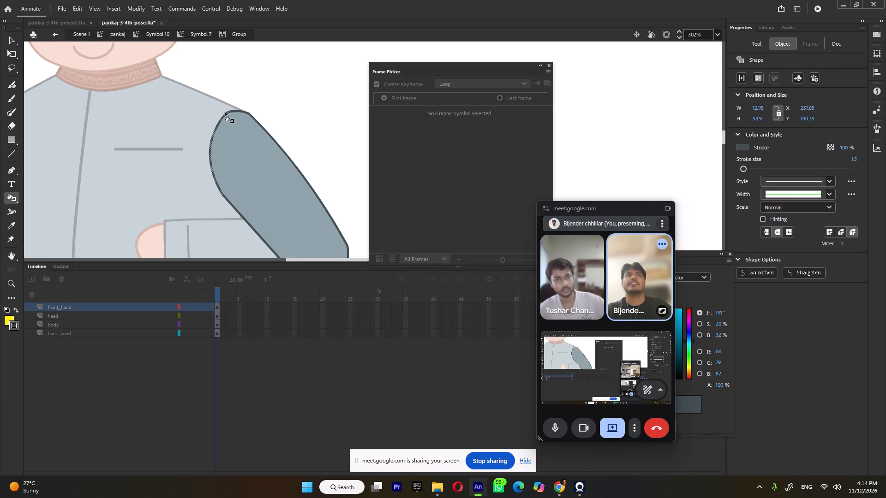
key("Delete")
scroll(256, 114, "up", 4, "ctrl")
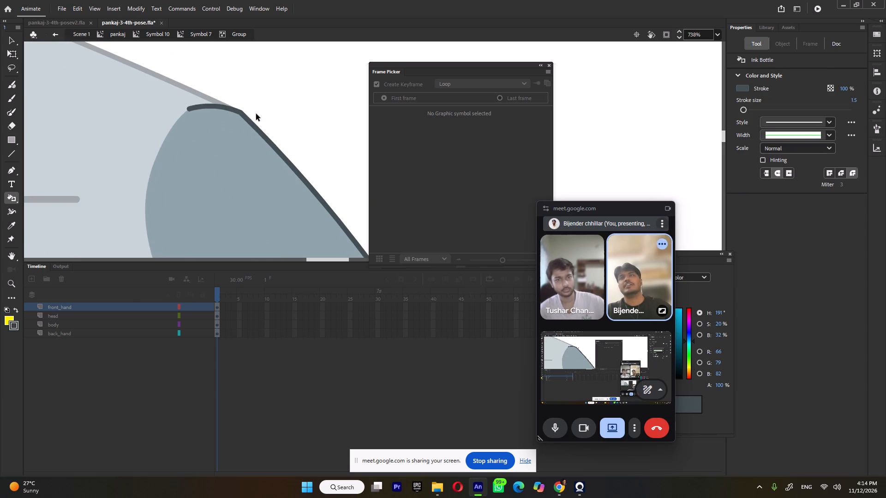
scroll(256, 114, "down", 13, "ctrl")
triple_click(212, 156, "ctrl")
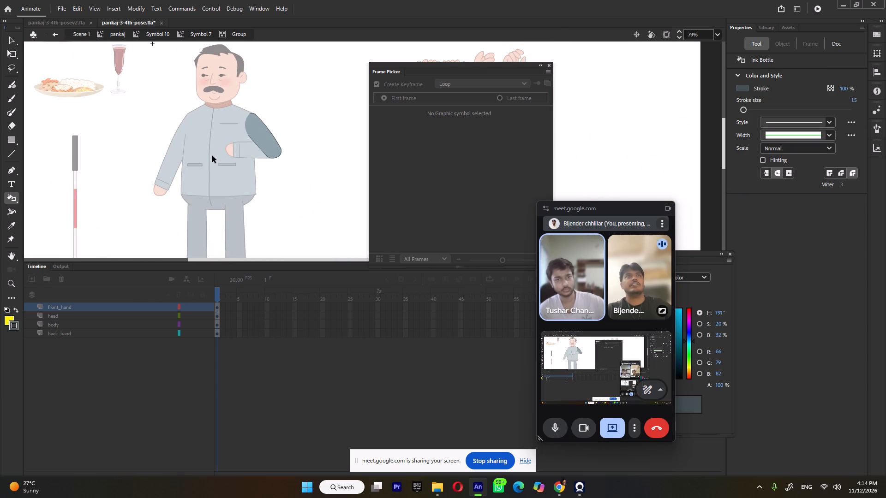
scroll(212, 156, "down", 5, "ctrl")
double_click(331, 173, "ctrl")
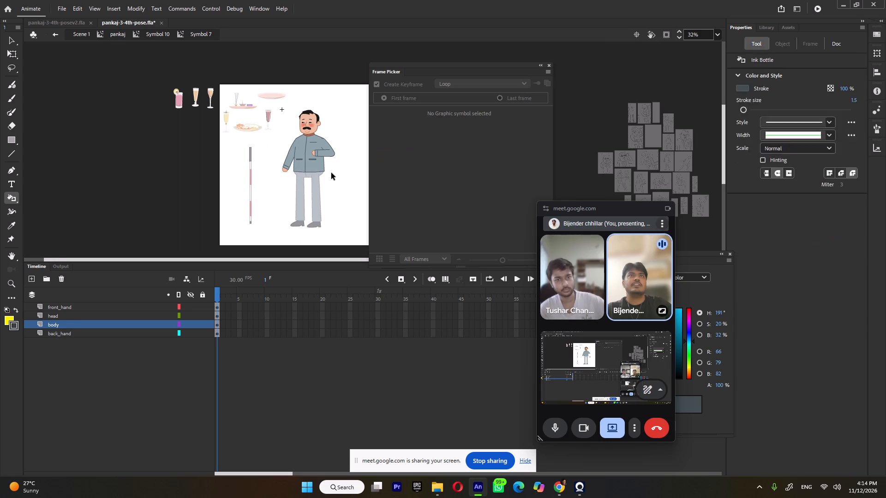
Open the head symbol, examine its face parts, and return to the upper-body symbol to view the head in place.
scroll(319, 114, "up", 8, "ctrl")
double_click(295, 170, "ctrl")
double_click(321, 163, "ctrl")
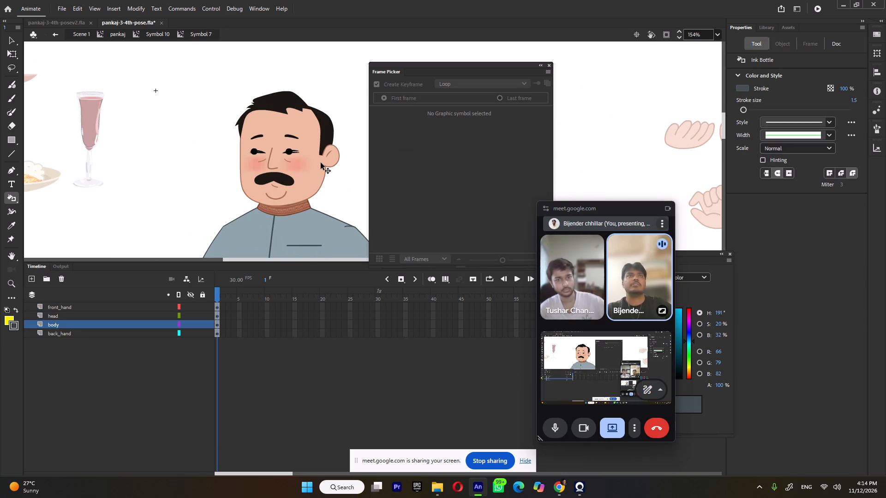
left_click(298, 167, "ctrl")
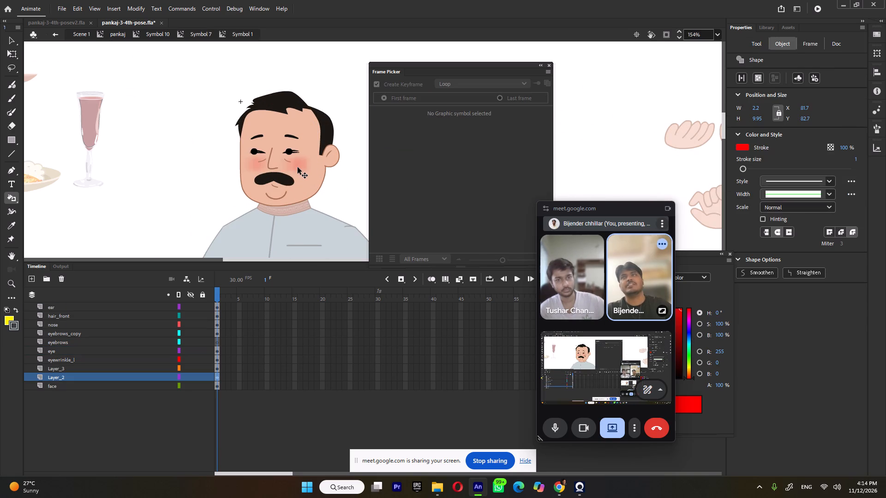
double_click(194, 180, "ctrl")
scroll(286, 161, "down", 4, "ctrl")
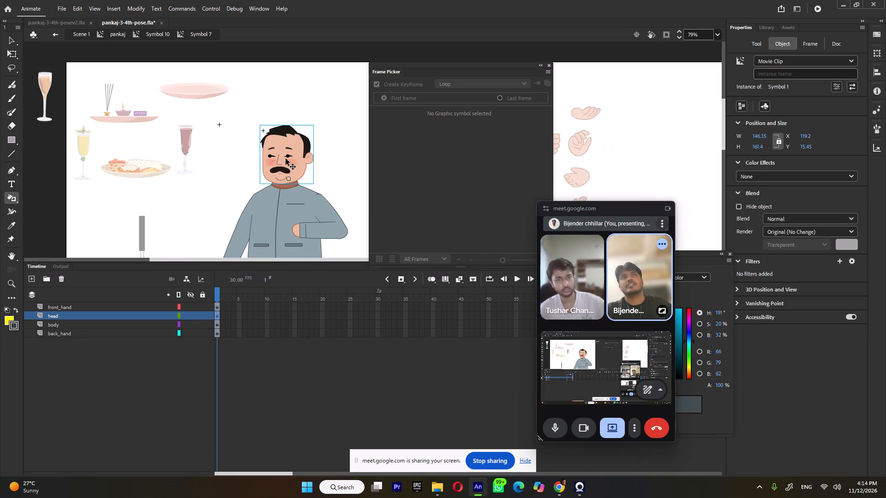
scroll(282, 161, "up", 3, "ctrl")
left_click(275, 184, "ctrl")
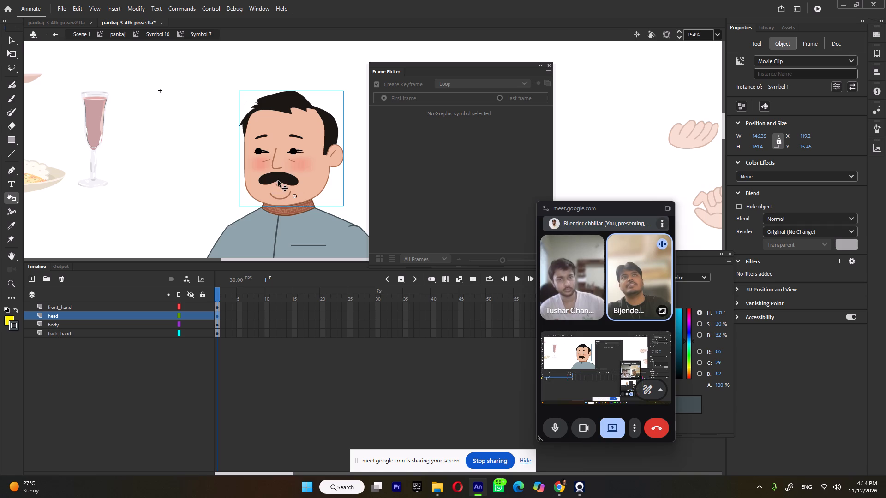
left_click(283, 95, "ctrl")
scroll(295, 132, "down", 3, "ctrl")
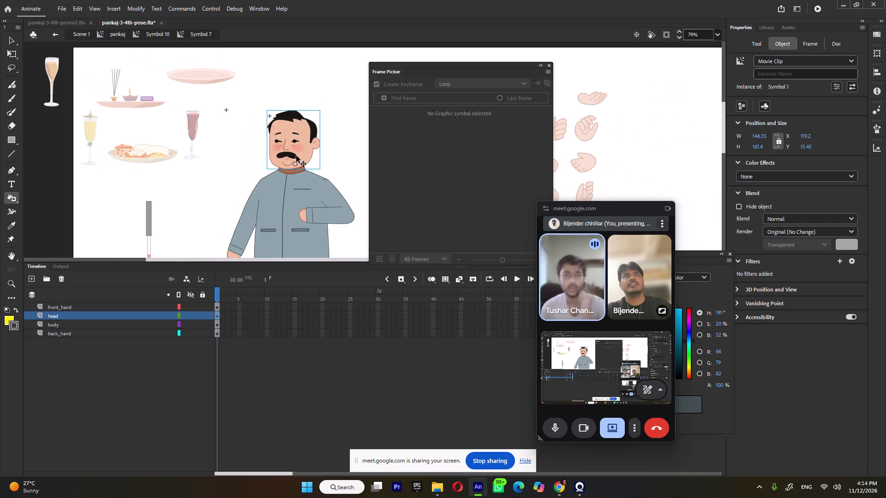
Open the mouth symbol inside the head, scrub through its first four frames, and return to the head symbol.
double_click(285, 155, "ctrl")
left_click(289, 156, "ctrl")
left_click(289, 156, "ctrl")
scroll(289, 156, "up", 3, "ctrl")
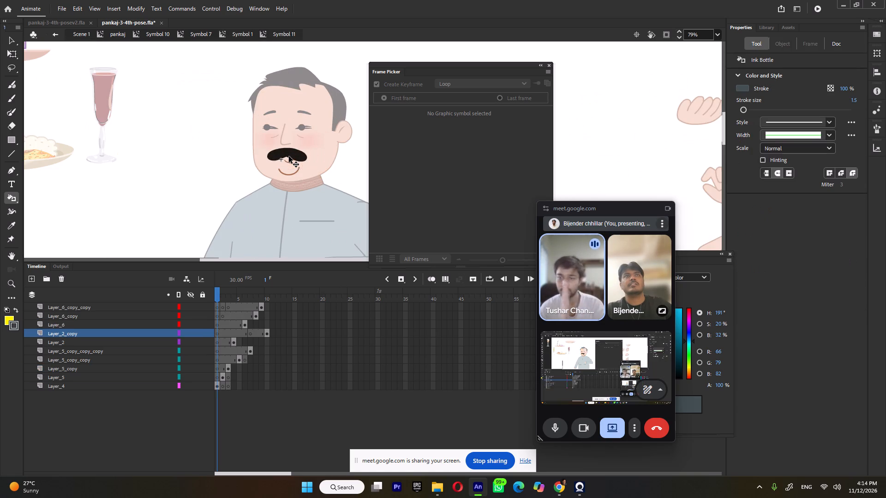
left_click_drag(218, 290, 233, 296)
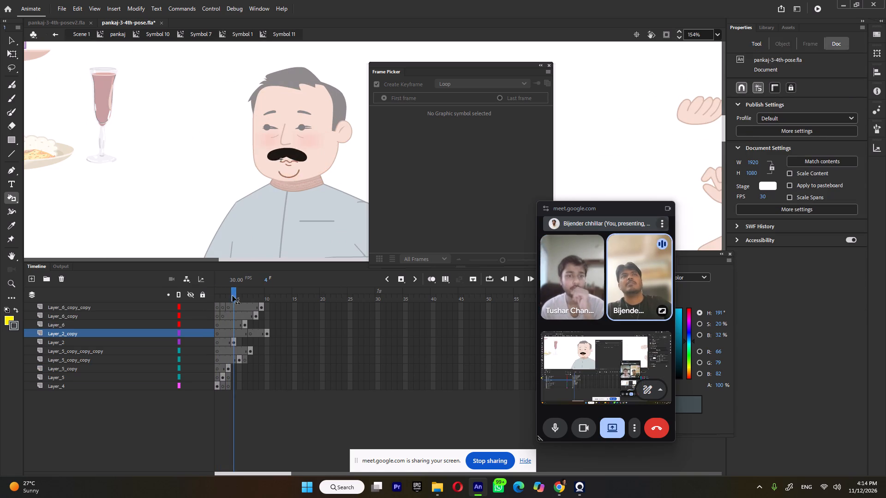
left_click_drag(233, 296, 204, 317)
double_click(209, 198)
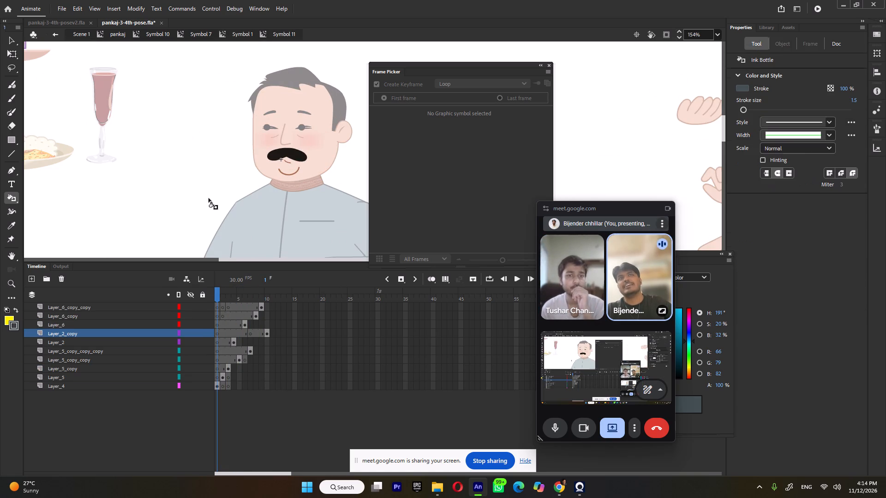
left_click(10, 54)
double_click(199, 196)
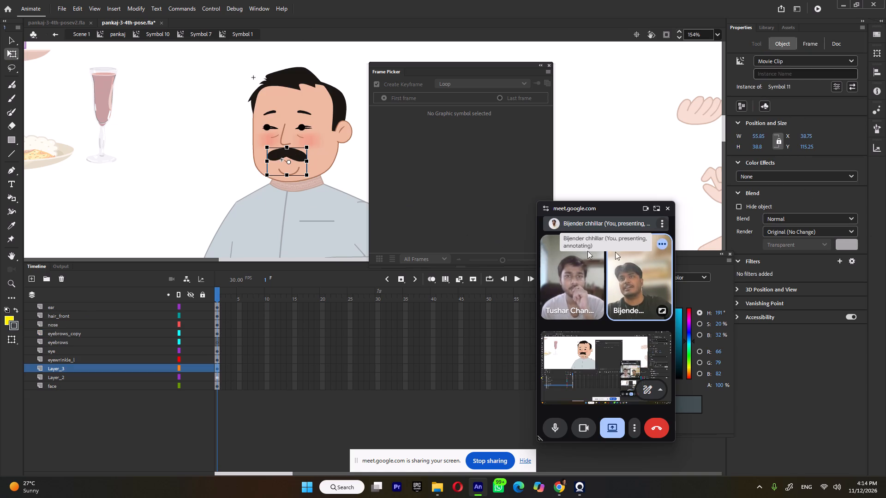
Change the mouth and moustache instance's symbol type to Graphic.
left_click(778, 59)
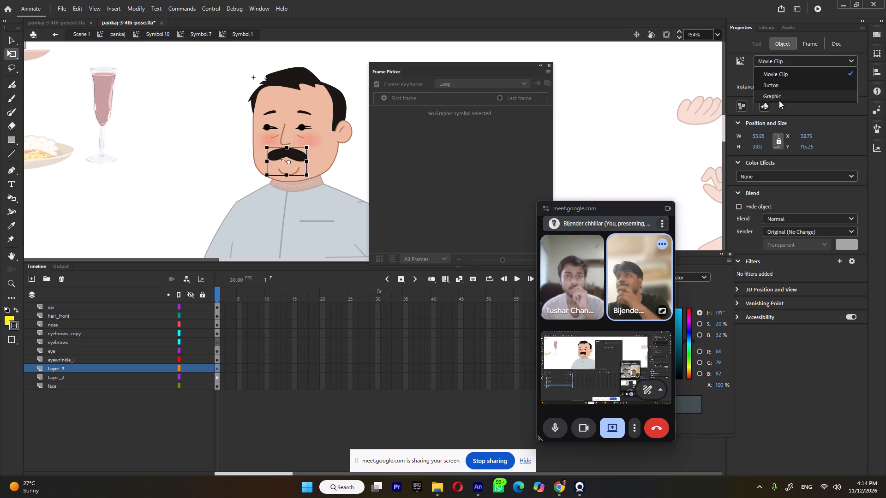
left_click(778, 95)
scroll(496, 197, "down", 13)
scroll(496, 196, "up", 5)
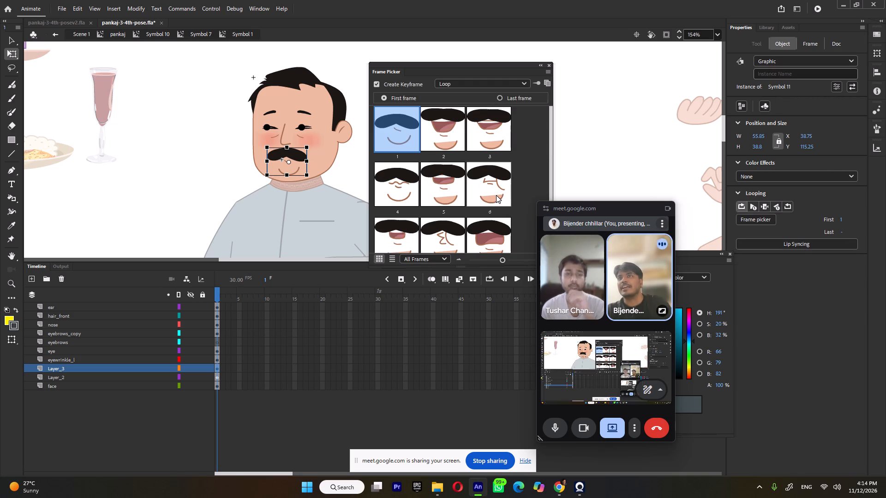
scroll(496, 196, "up", 11)
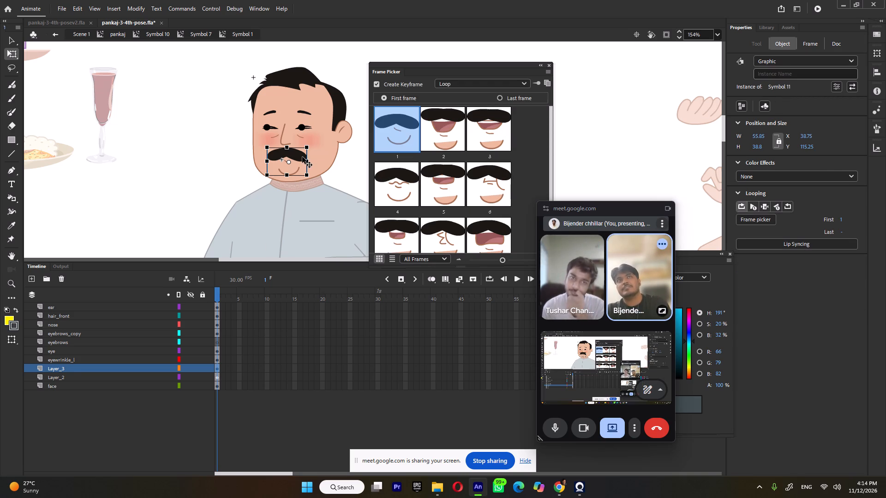
In the mouth symbol, insert blank keyframes at frames 11 and 10 of Layer_6_copy_copy, and return to the head symbol.
double_click(302, 157)
left_click_drag(221, 294, 256, 300)
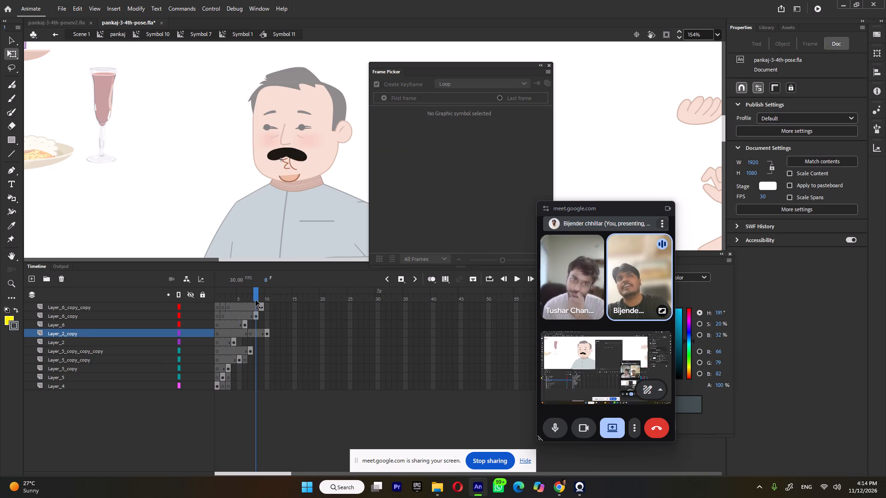
left_click_drag(256, 300, 267, 301)
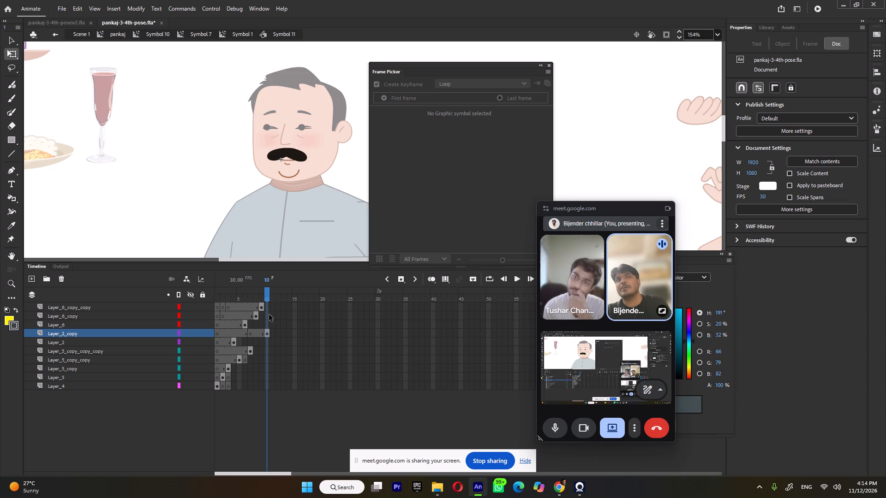
left_click(269, 307)
left_click(274, 308)
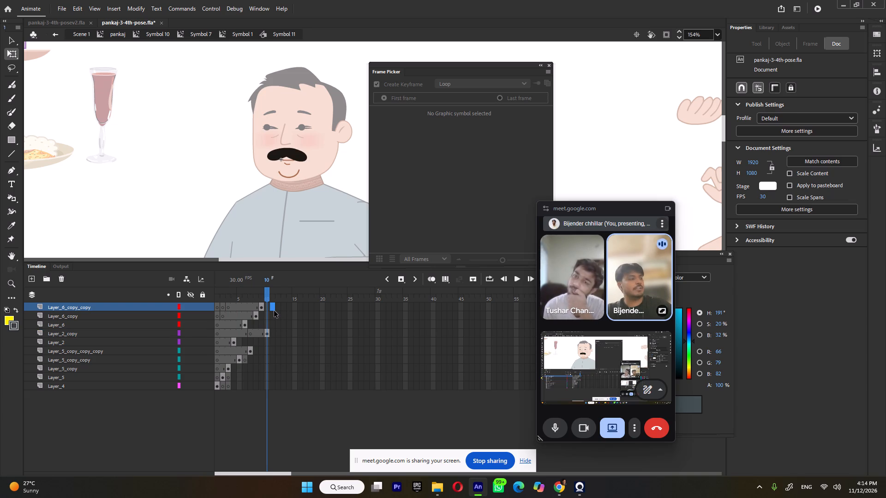
key("F7")
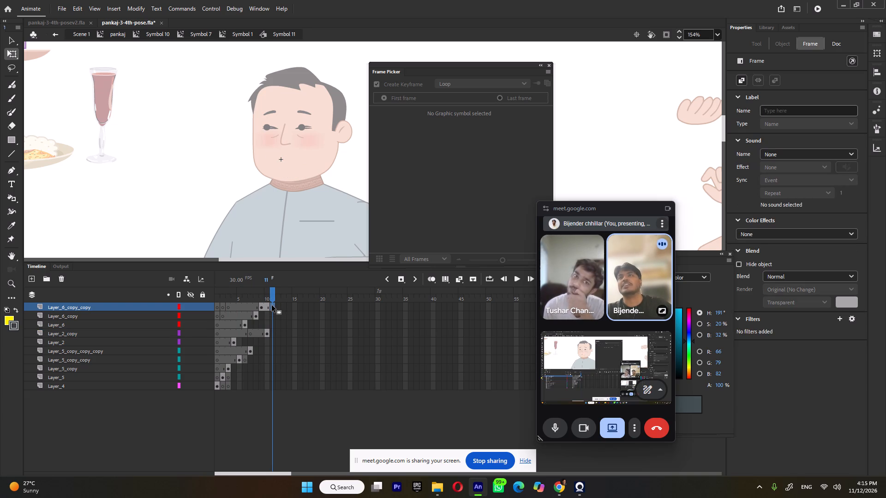
left_click(267, 306)
key("F7")
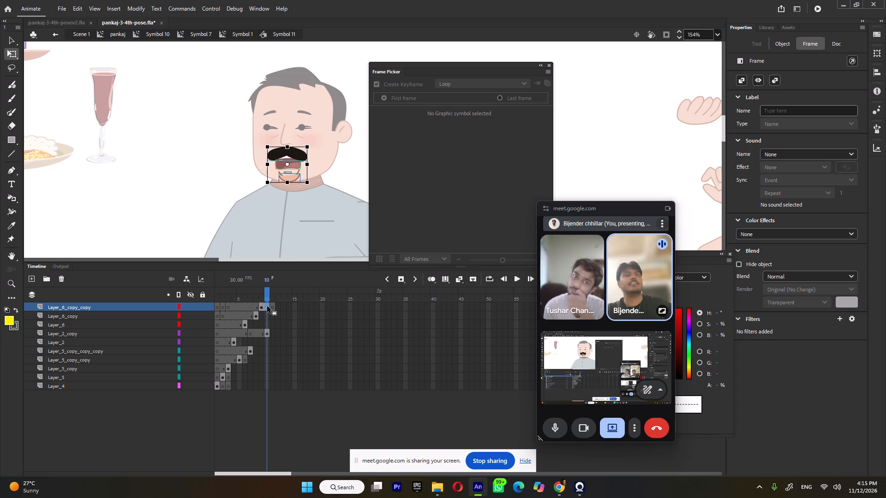
double_click(242, 190)
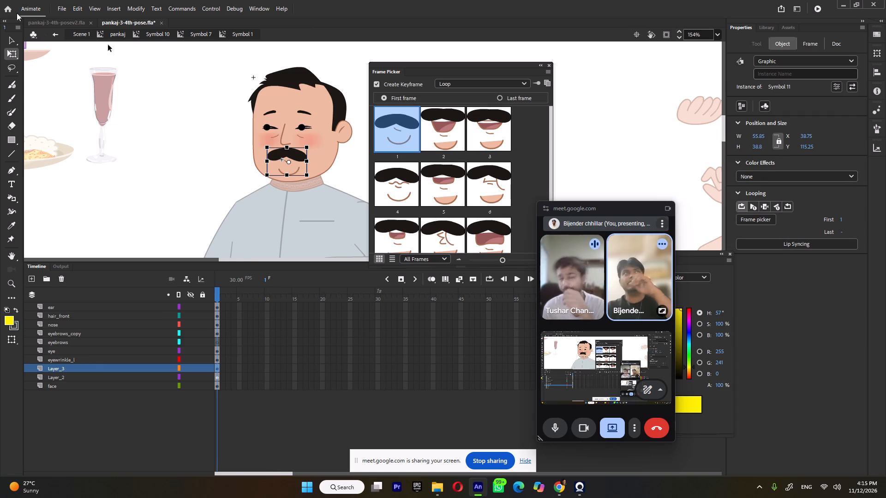
Return to Scene 1 and examine the whole standing character from head to feet.
left_click(79, 31)
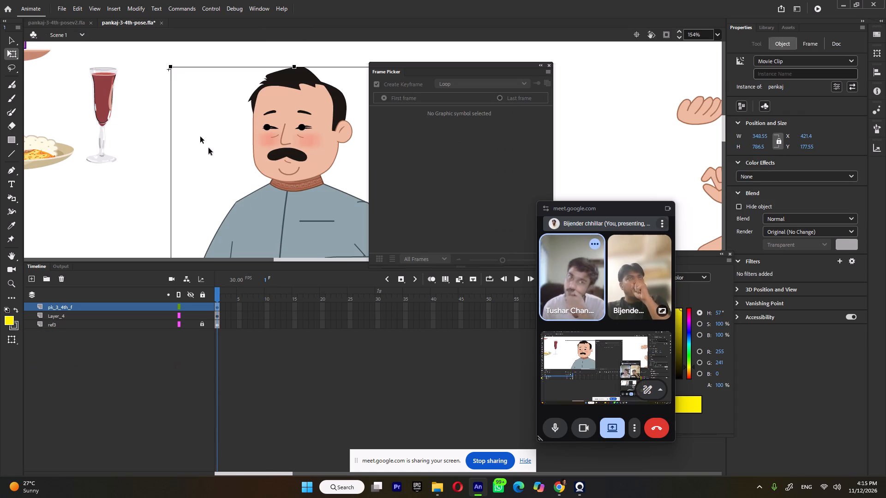
scroll(142, 117, "down", 1)
scroll(284, 147, "down", 4, "ctrl")
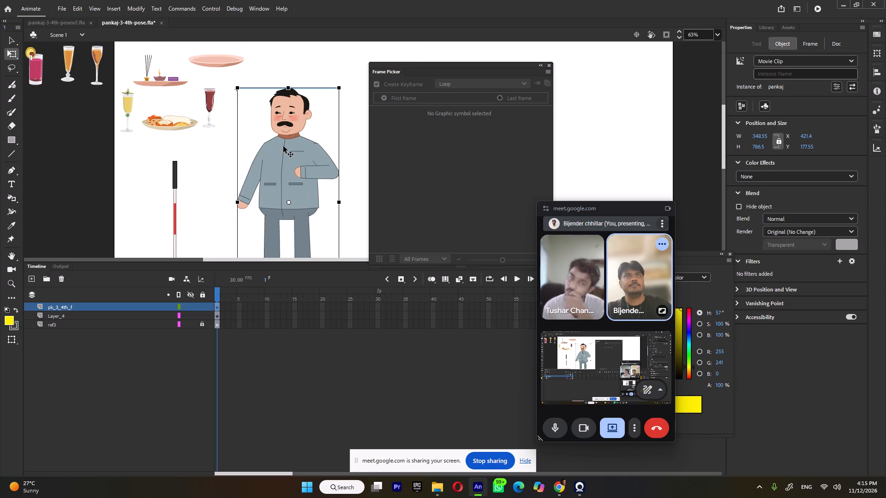
scroll(245, 208, "up", 3, "ctrl")
left_click(245, 182, "ctrl")
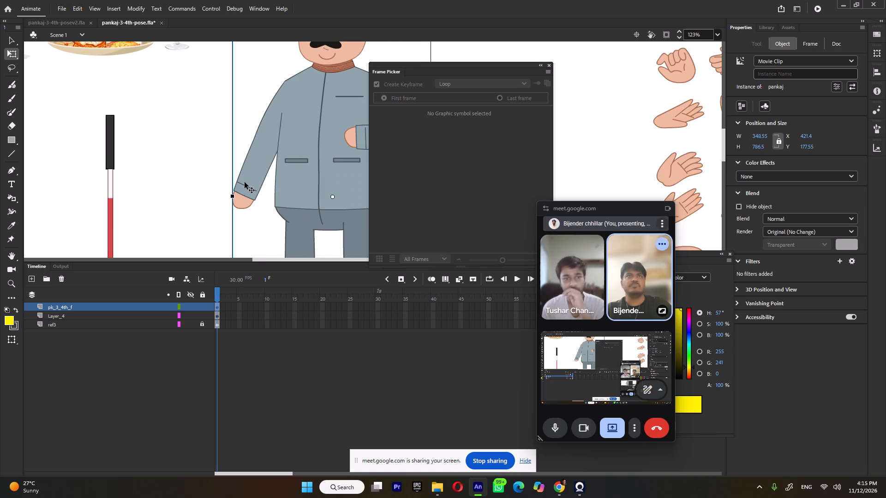
scroll(333, 161, "down", 6, "ctrl")
scroll(319, 222, "down", 2)
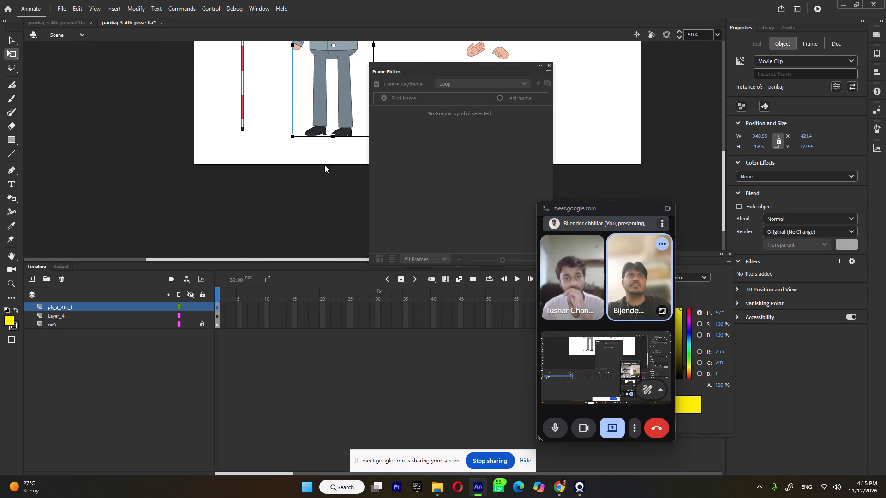
scroll(328, 148, "up", 1)
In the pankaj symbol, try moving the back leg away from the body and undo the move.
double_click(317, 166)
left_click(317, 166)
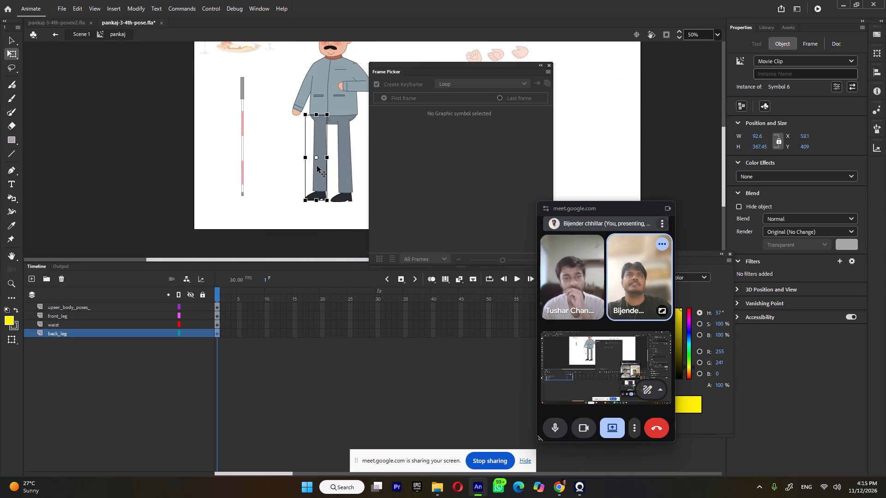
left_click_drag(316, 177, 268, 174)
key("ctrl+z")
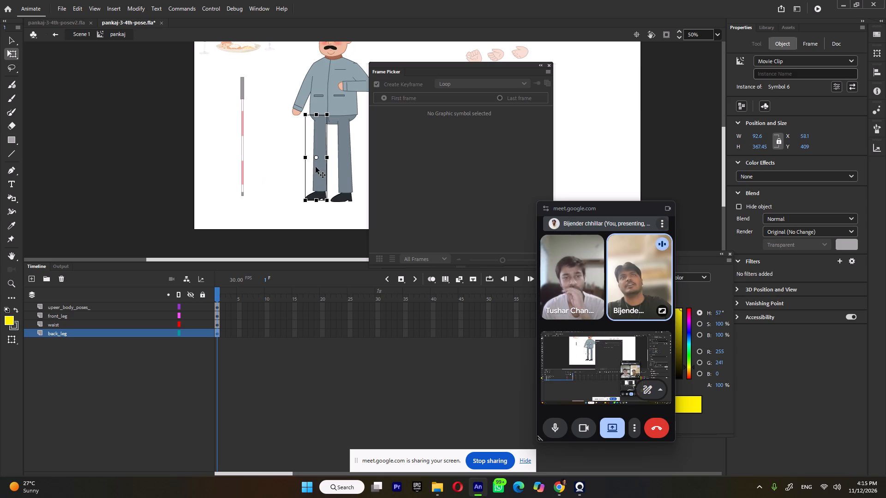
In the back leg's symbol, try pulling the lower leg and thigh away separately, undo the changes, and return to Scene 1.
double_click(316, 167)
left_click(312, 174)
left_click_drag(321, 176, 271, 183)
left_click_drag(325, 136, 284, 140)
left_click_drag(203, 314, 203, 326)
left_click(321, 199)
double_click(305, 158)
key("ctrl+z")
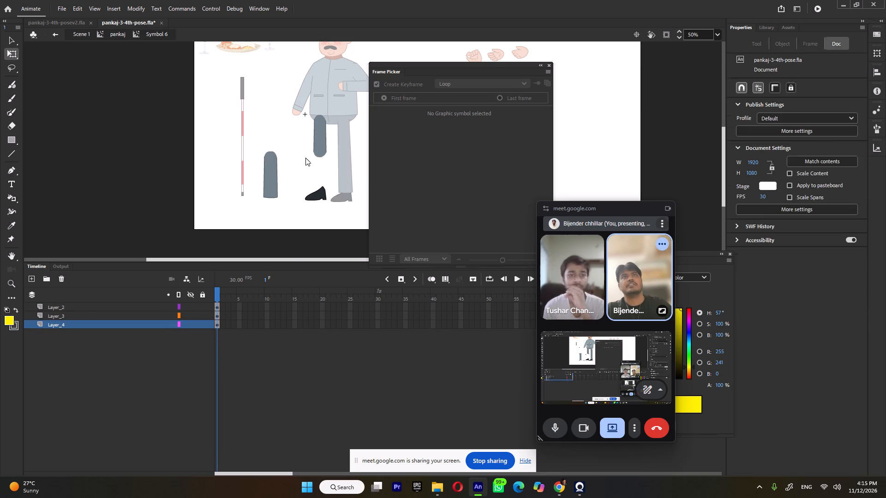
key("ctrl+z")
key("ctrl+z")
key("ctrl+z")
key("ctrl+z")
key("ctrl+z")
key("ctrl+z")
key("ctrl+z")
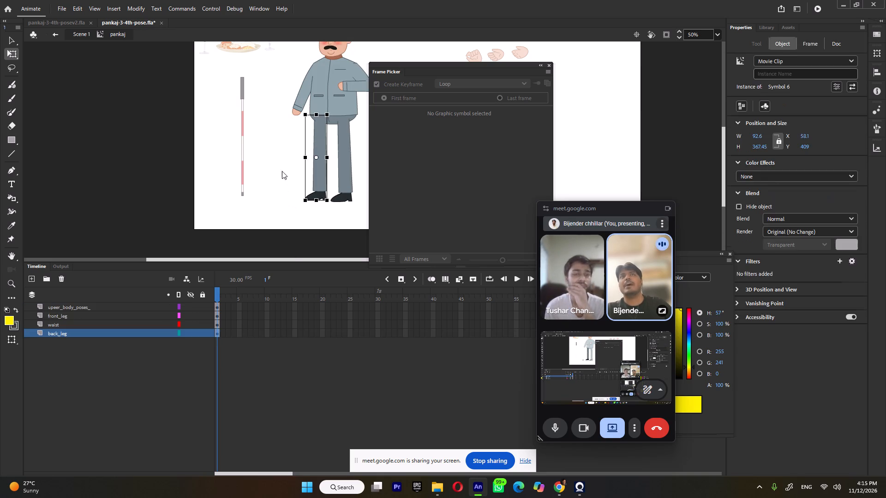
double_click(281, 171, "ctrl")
In pankaj-3-4th-posev2.fla, open the standing pankaj symbol and examine its arm, torso and head parts.
left_click(55, 26)
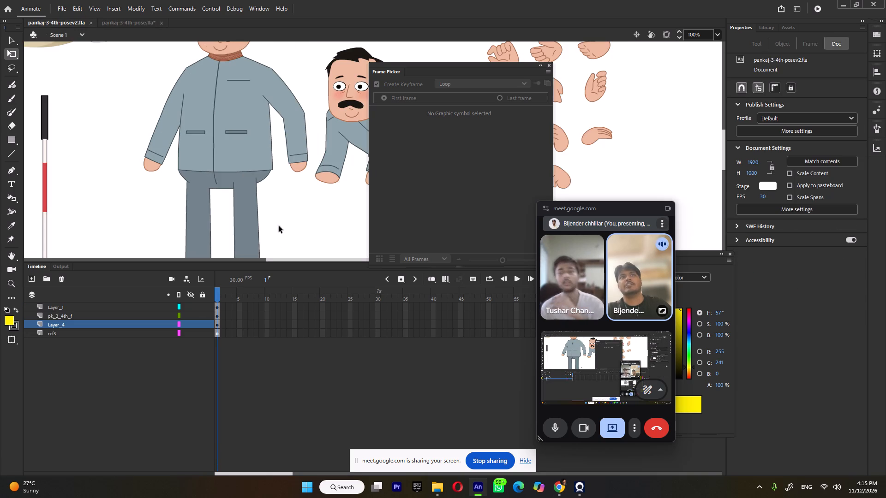
scroll(282, 143, "down", 5, "ctrl")
left_click(293, 137)
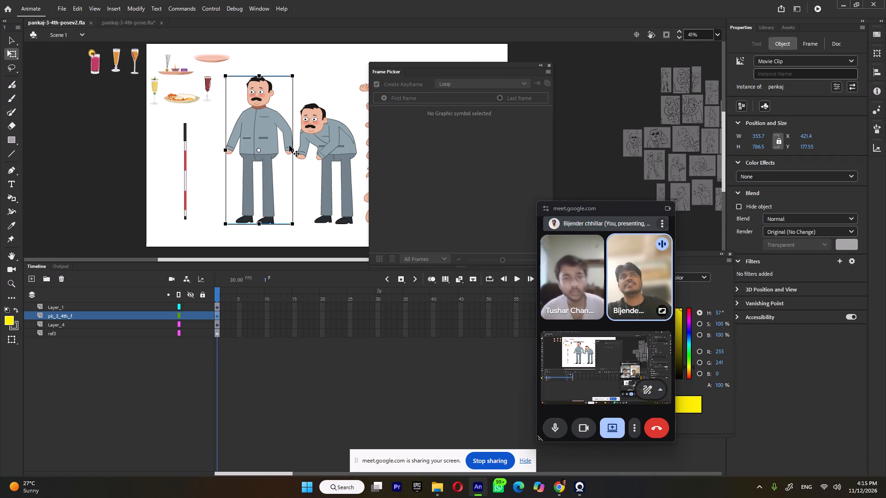
double_click(289, 146)
left_click(288, 143)
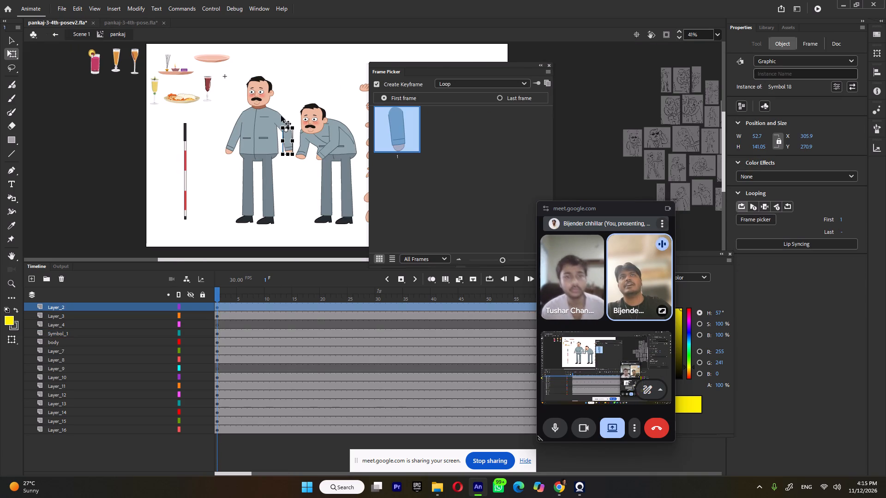
left_click(280, 116)
left_click(238, 122)
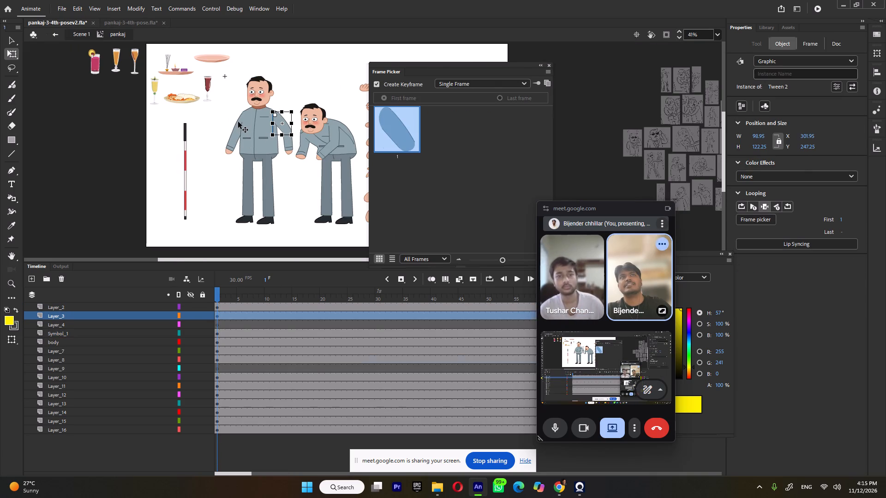
left_click(232, 148)
left_click(270, 132)
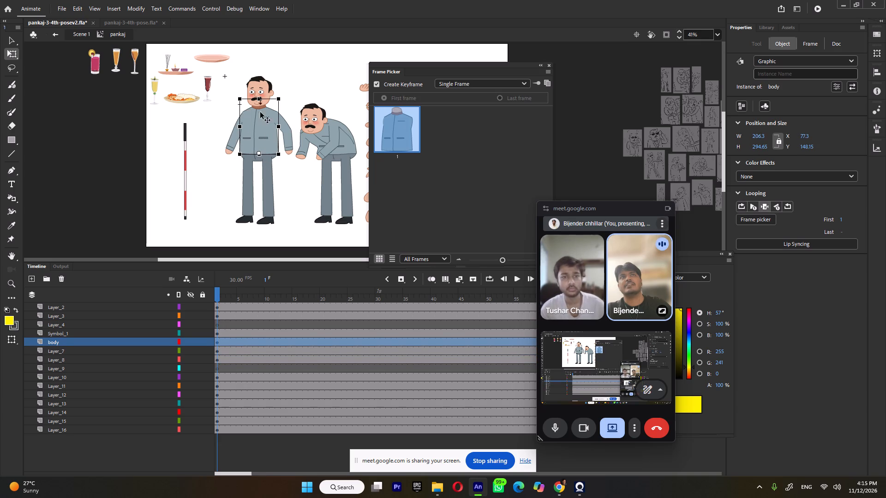
left_click(259, 77)
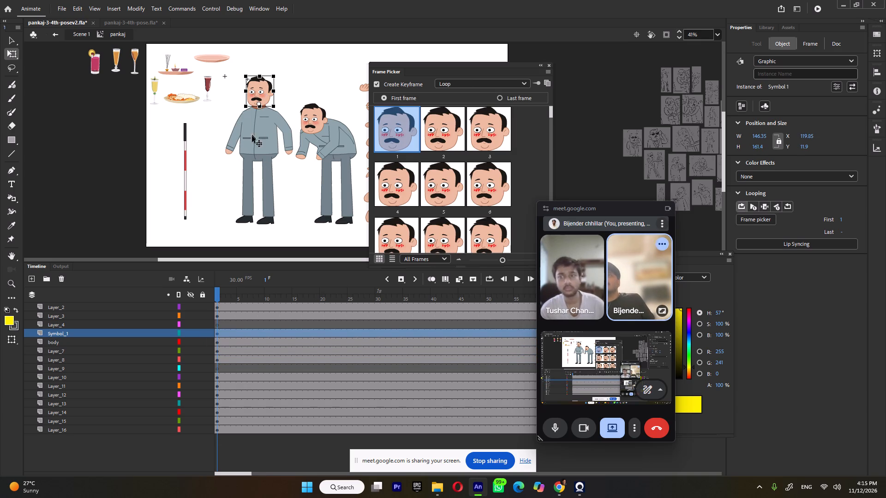
Examine the standing character's leg, shoe, torso and back-arm parts, select all the parts together, and return to Scene 1.
left_click(245, 169)
left_click(246, 205)
left_click(268, 200)
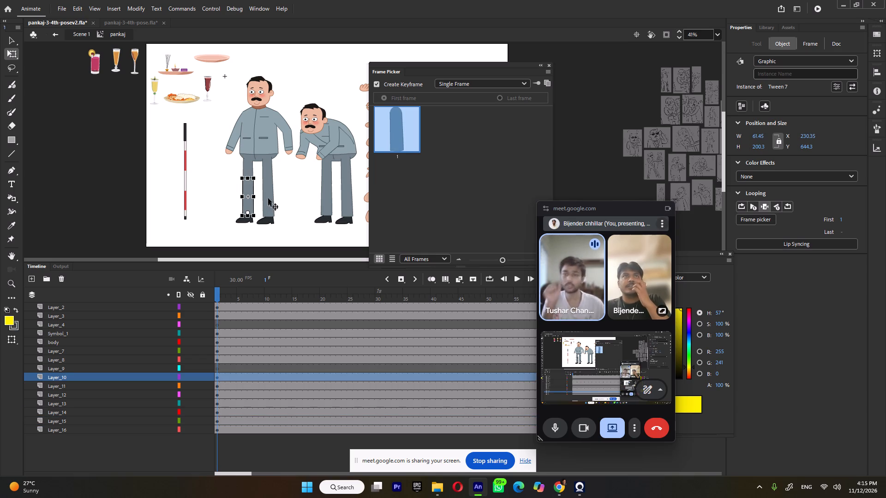
left_click(268, 168)
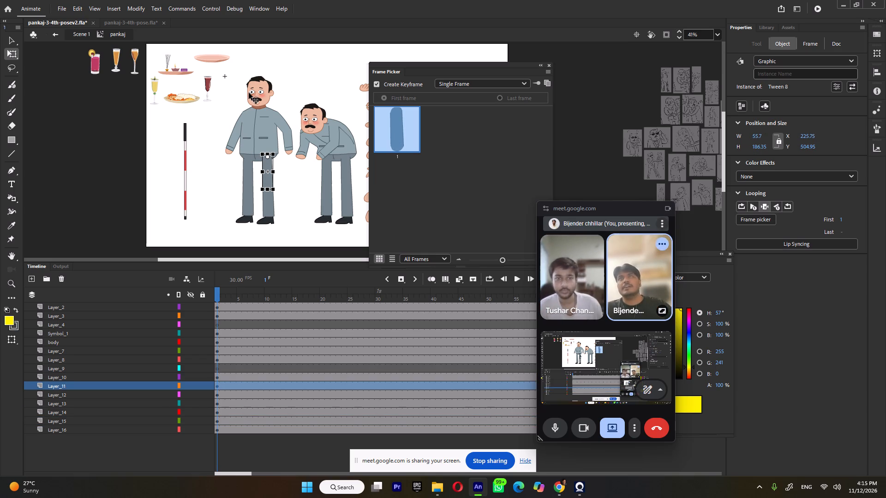
left_click(255, 125)
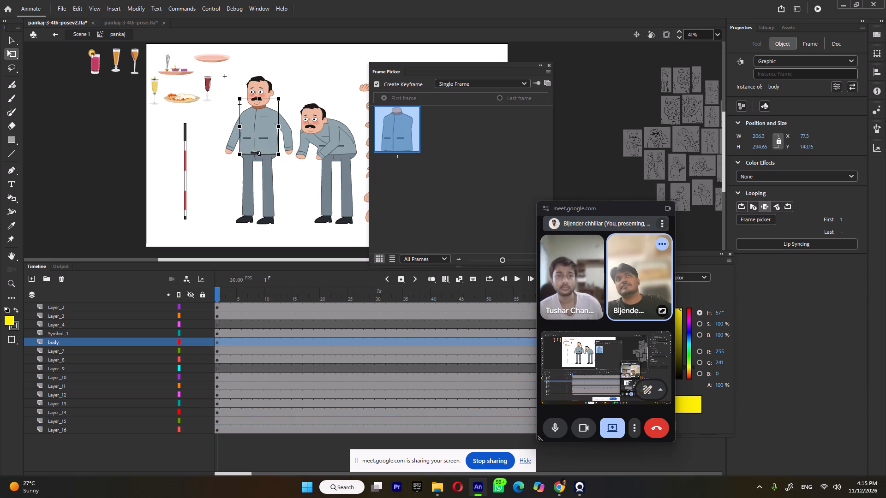
left_click(247, 167)
left_click(243, 219)
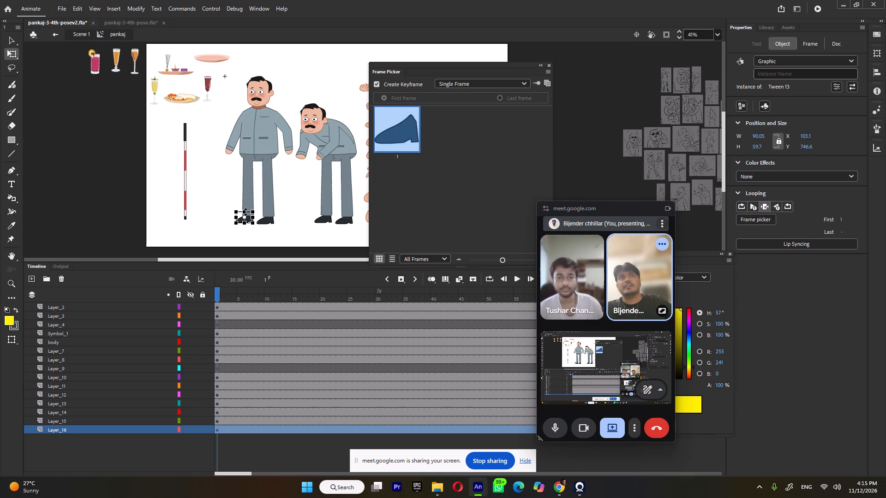
left_click(246, 203)
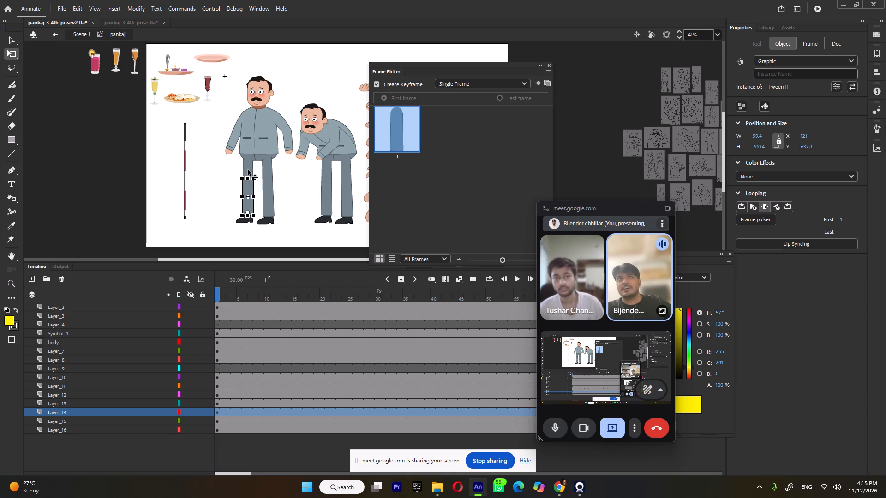
left_click(227, 142)
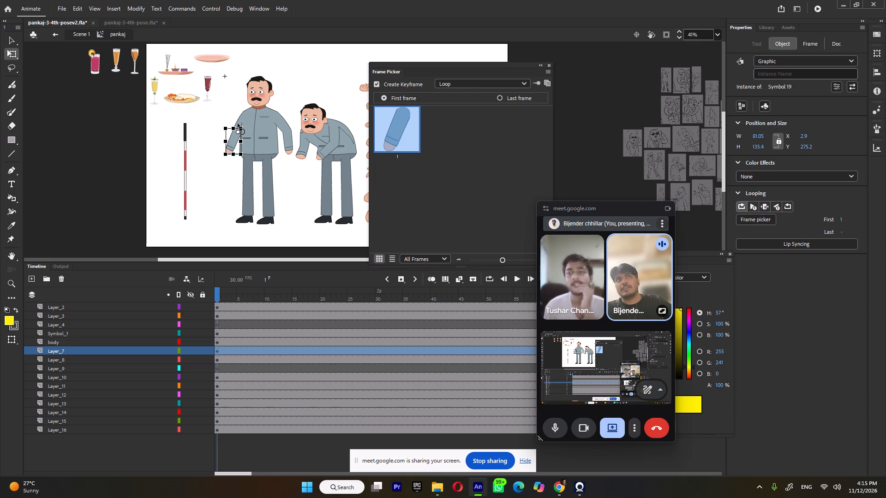
left_click(237, 119)
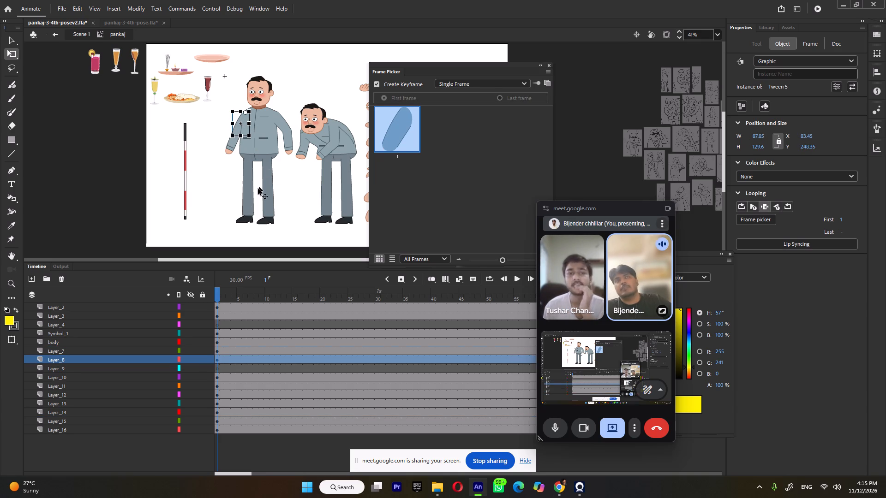
left_click(248, 175)
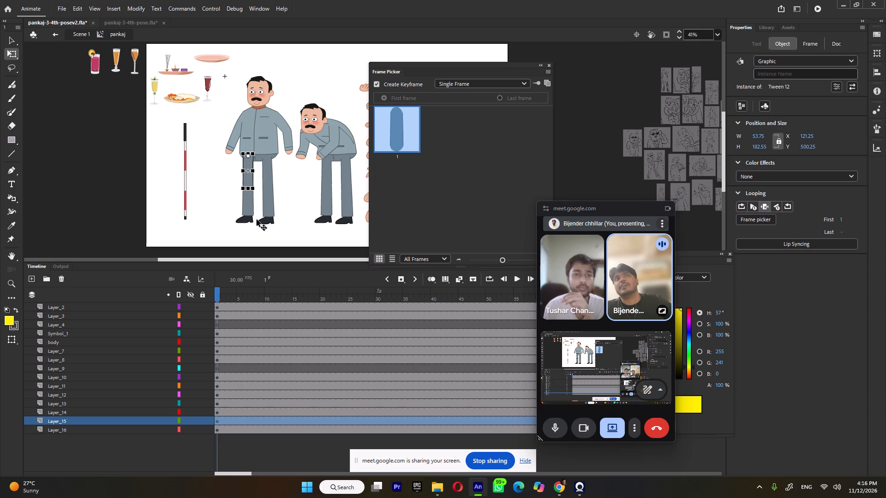
left_click(248, 202)
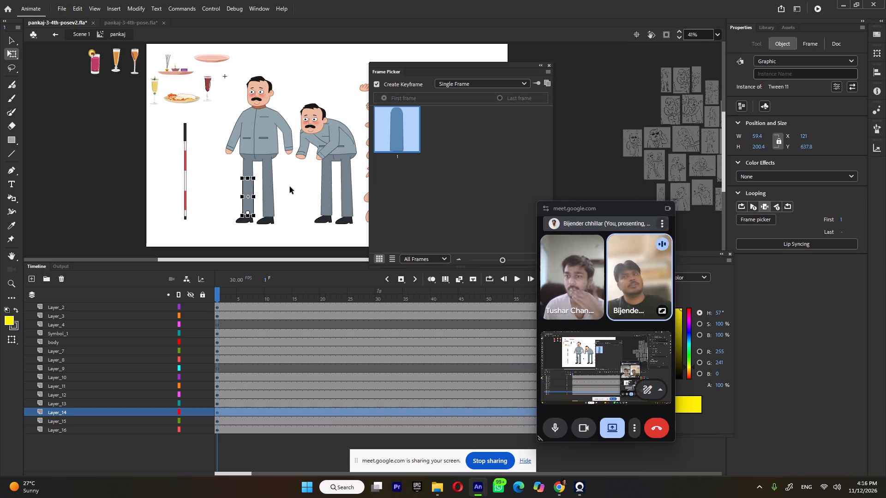
left_click_drag(209, 68, 353, 267)
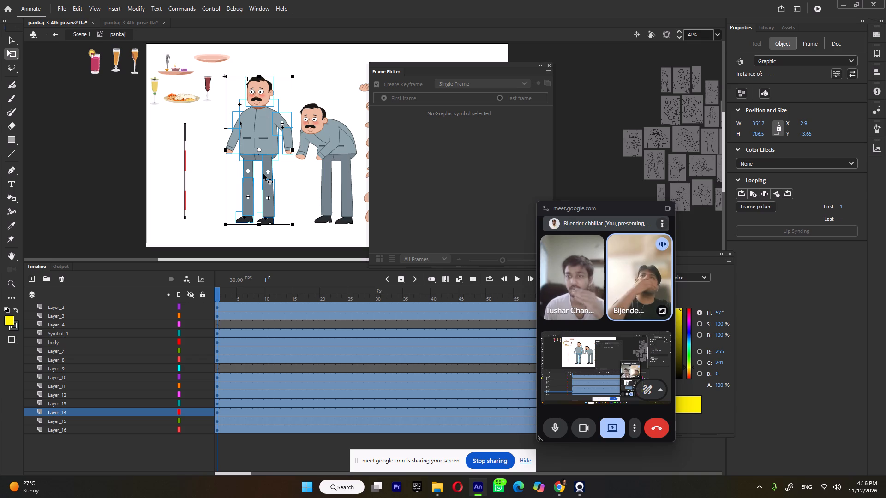
triple_click(308, 169)
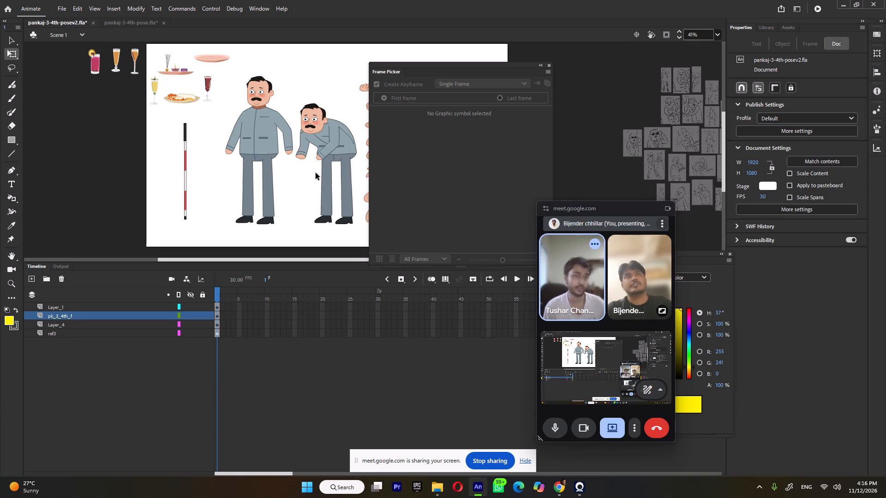
Move the Frame Picker clear of the bent-over character.
double_click(316, 173, "ctrl")
scroll(317, 172, "down", 5, "ctrl")
scroll(317, 172, "up", 4, "ctrl")
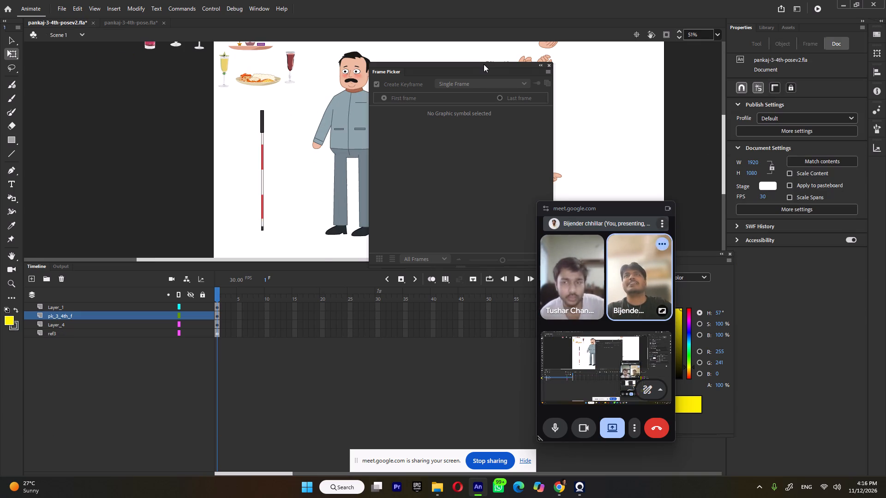
left_click_drag(484, 64, 630, 53)
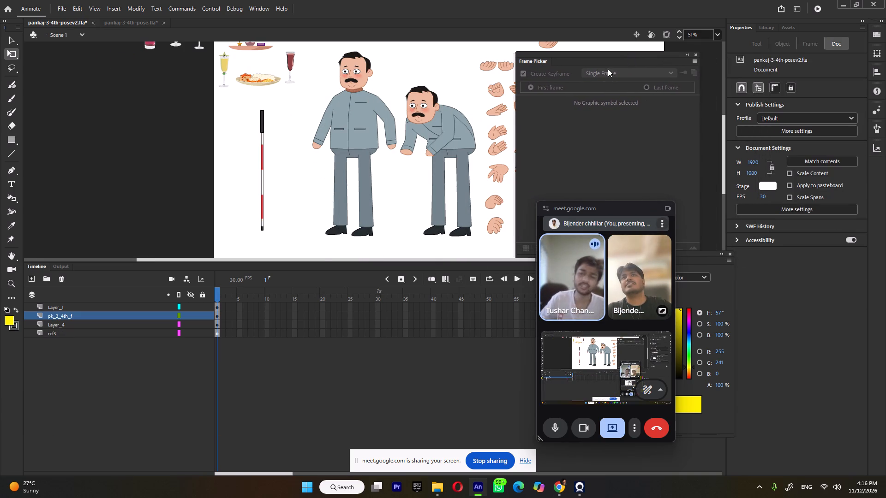
Compare the standing character's torso with the bent-over pose's torso in Symbol 15, and return to Scene 1 to view both poses.
left_click(345, 132)
triple_click(345, 132)
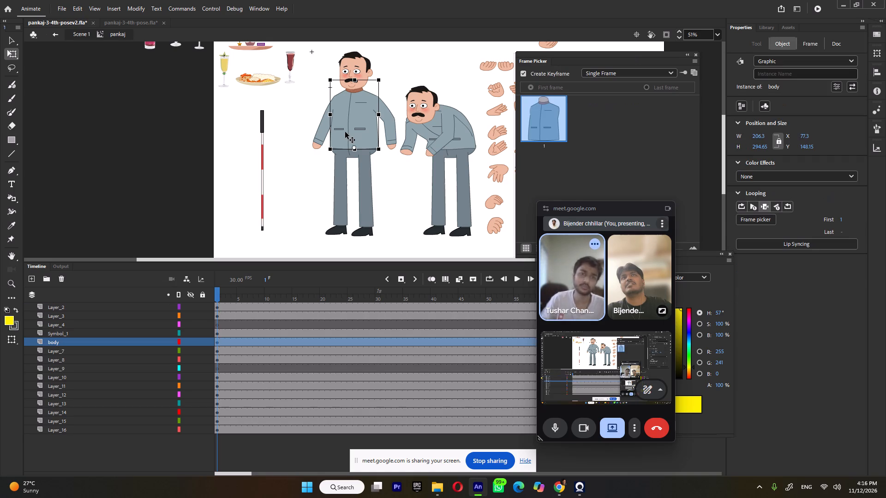
triple_click(472, 134)
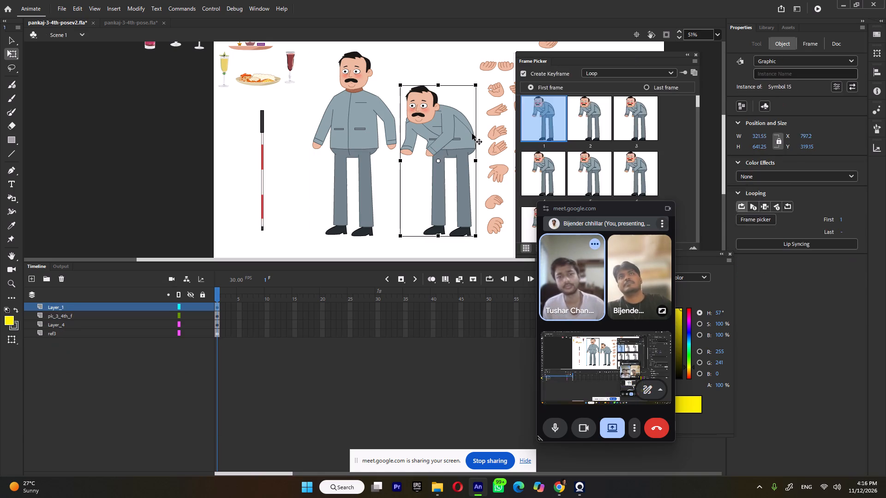
left_click(472, 134)
left_click(438, 133)
double_click(463, 122)
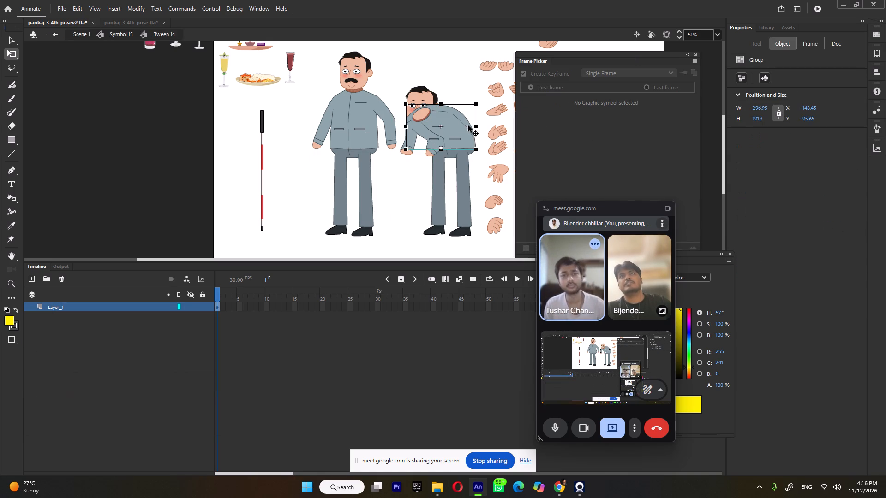
left_click(468, 126)
triple_click(441, 76)
left_click(441, 76)
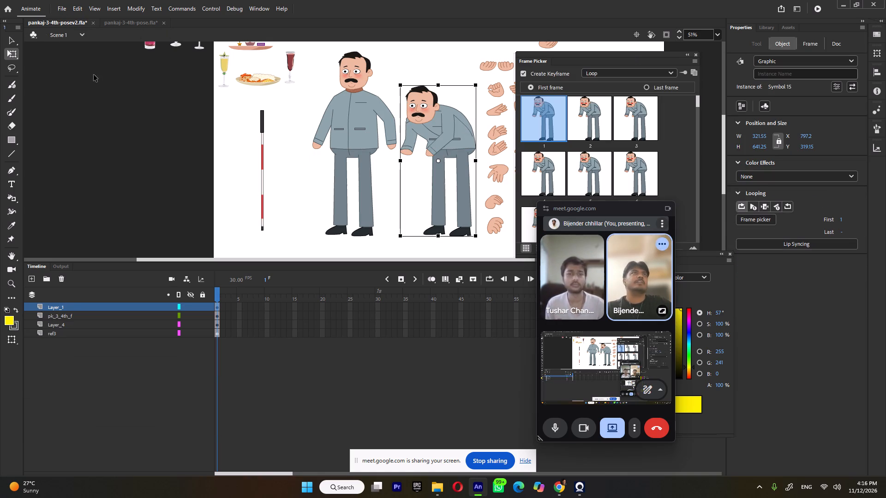
scroll(379, 201, "down", 5, "ctrl")
scroll(469, 167, "up", 2, "ctrl")
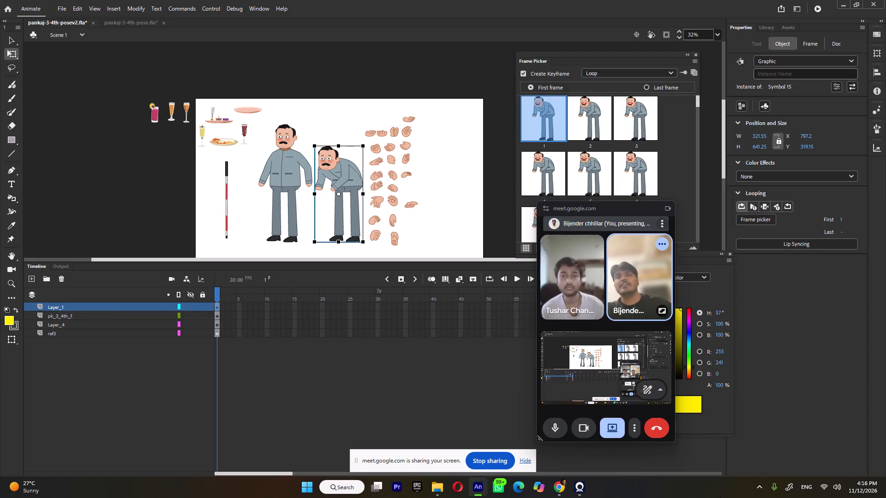
Switch to Google Chrome.
left_click(561, 490)
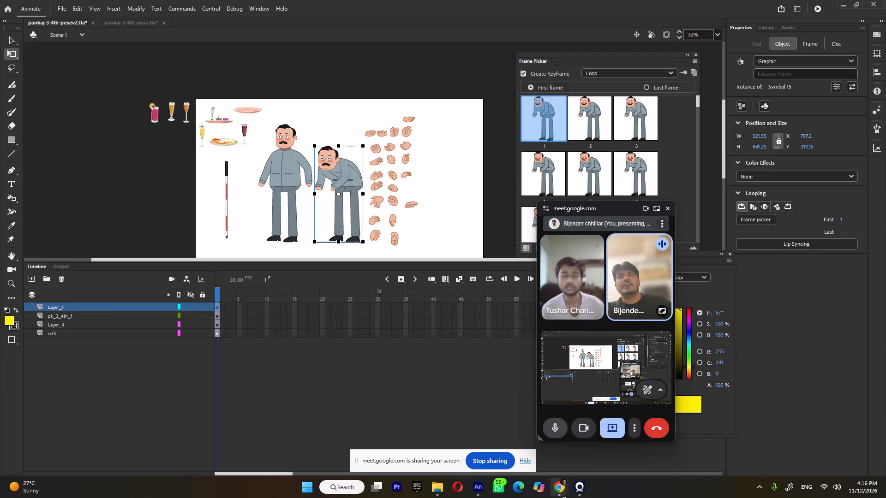
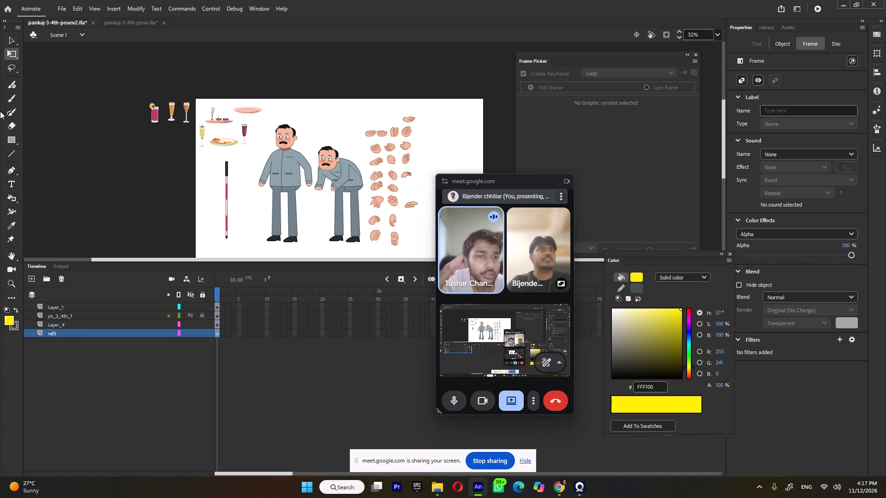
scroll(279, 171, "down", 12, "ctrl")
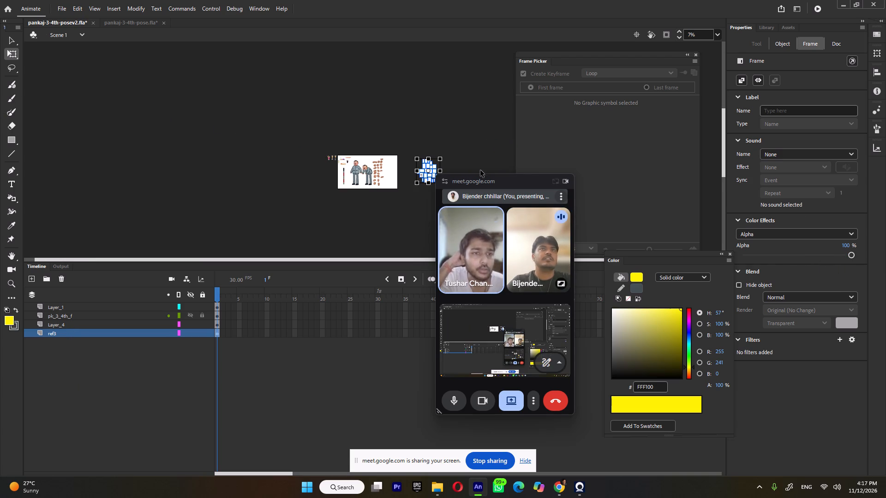
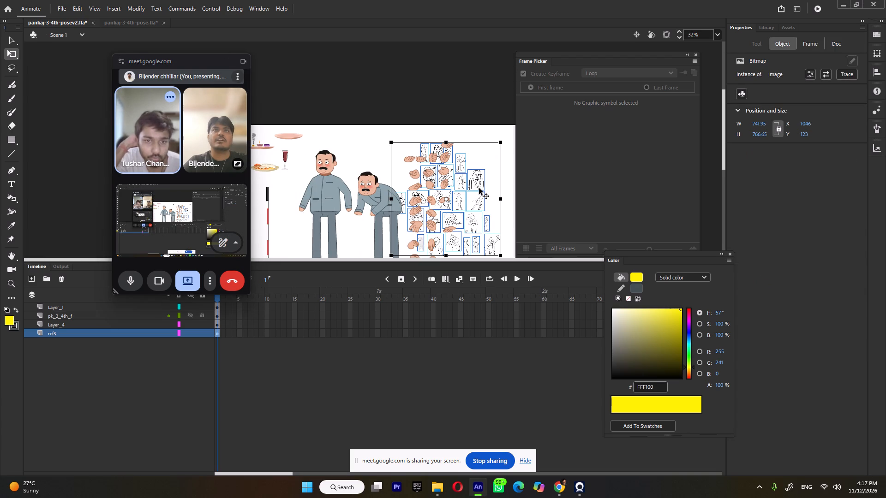
Move the bitmap reference sheet off the hand drawings onto the pasteboard beyond the stage's right edge, and deselect it.
left_click_drag(479, 183, 566, 180)
scroll(448, 180, "down", 2, "ctrl")
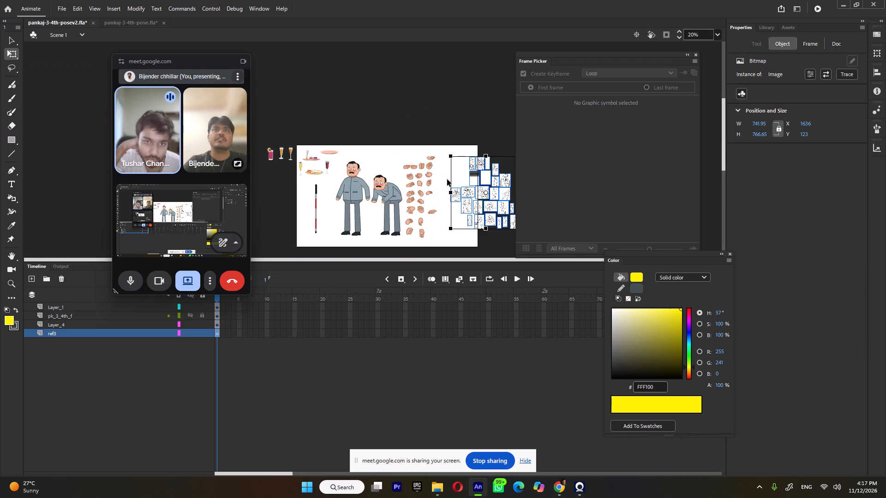
left_click_drag(472, 163, 502, 165)
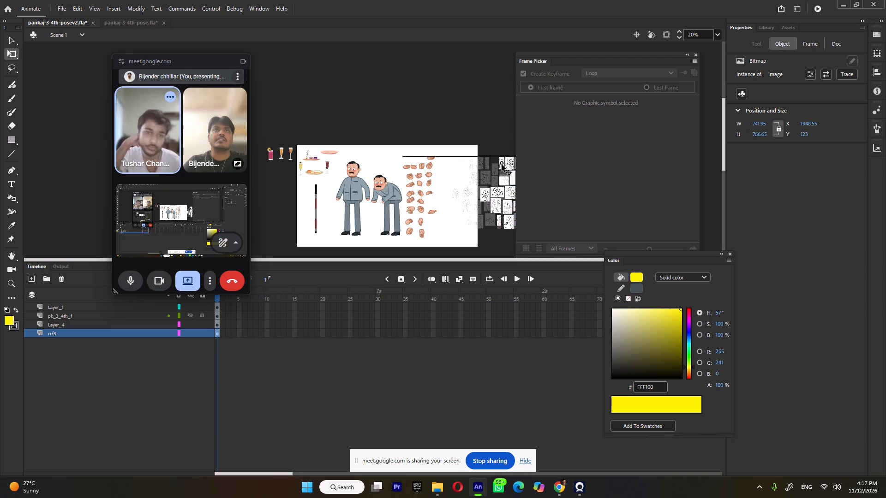
left_click_drag(502, 165, 499, 165)
left_click(437, 107)
scroll(441, 198, "up", 2, "ctrl")
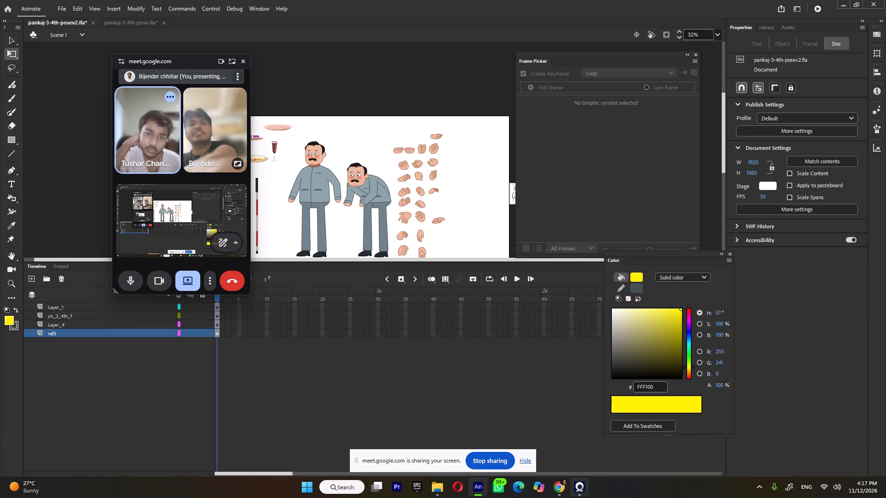
Switch to Chrome and bring up its open windows.
left_click(563, 492)
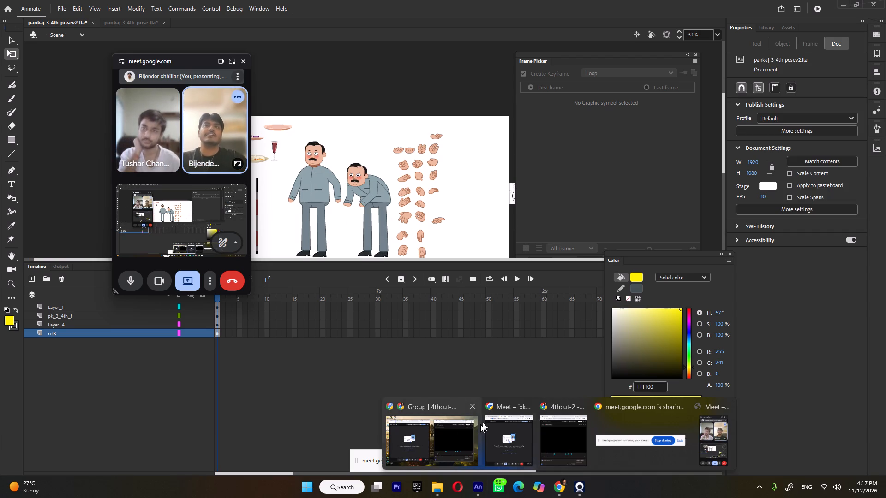
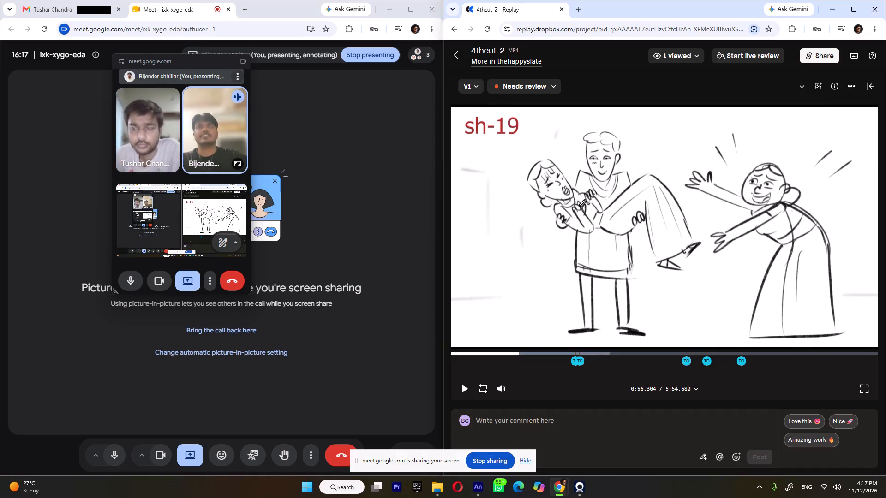
Snip the woman's face and gripping hands from the sh-19 sketch and paste the capture into Animate beside the hand drawings, inside the stage's upper-right corner.
left_click_drag(552, 173, 608, 235)
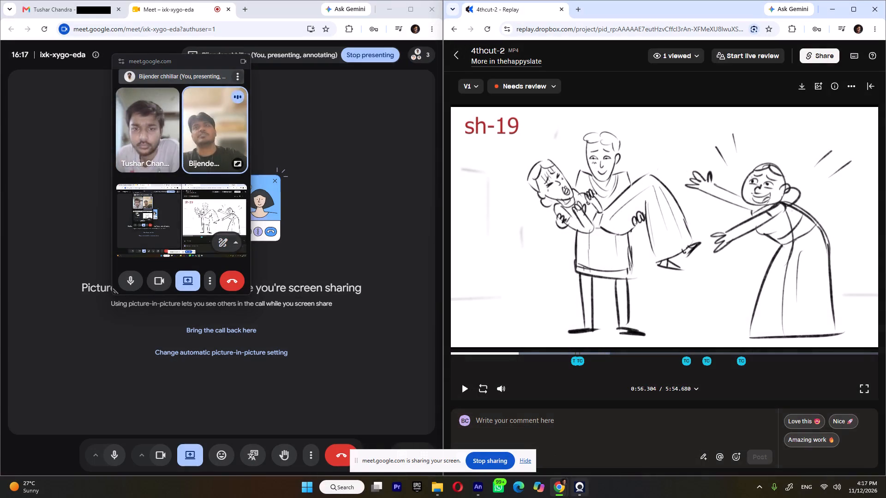
left_click(480, 488)
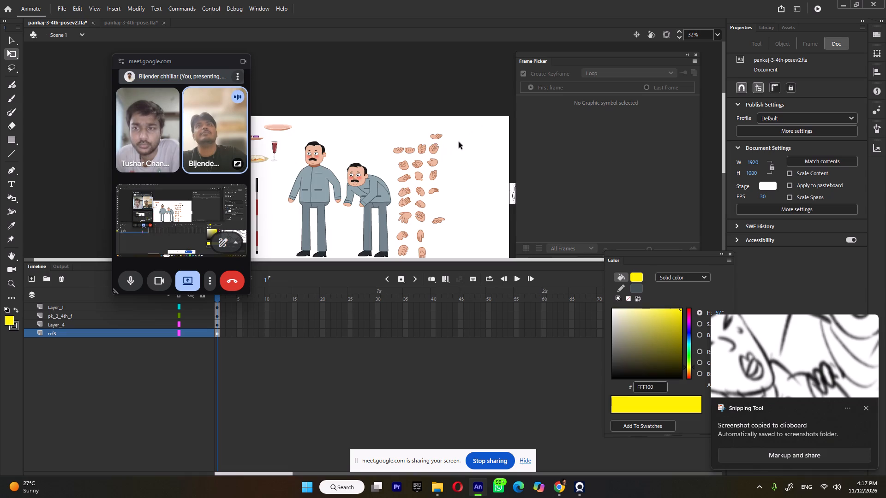
scroll(464, 142, "up", 3, "ctrl")
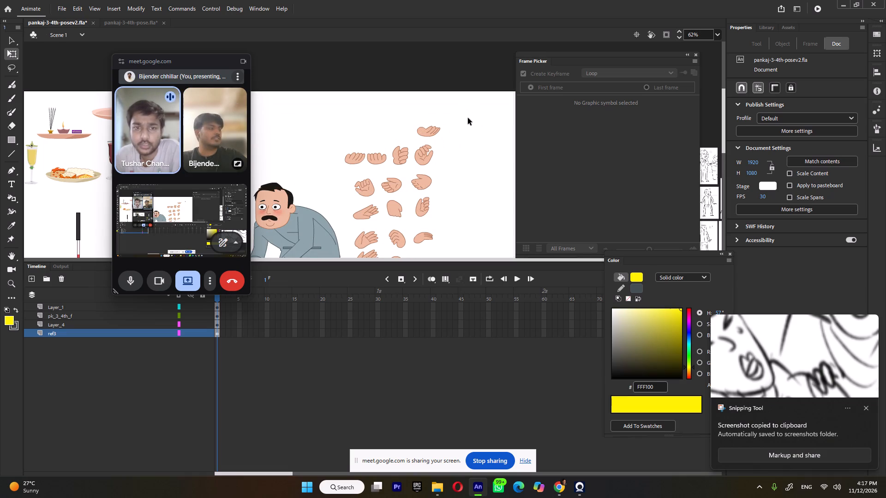
key("ctrl+c")
key("ctrl+v")
left_click_drag(379, 142, 471, 122)
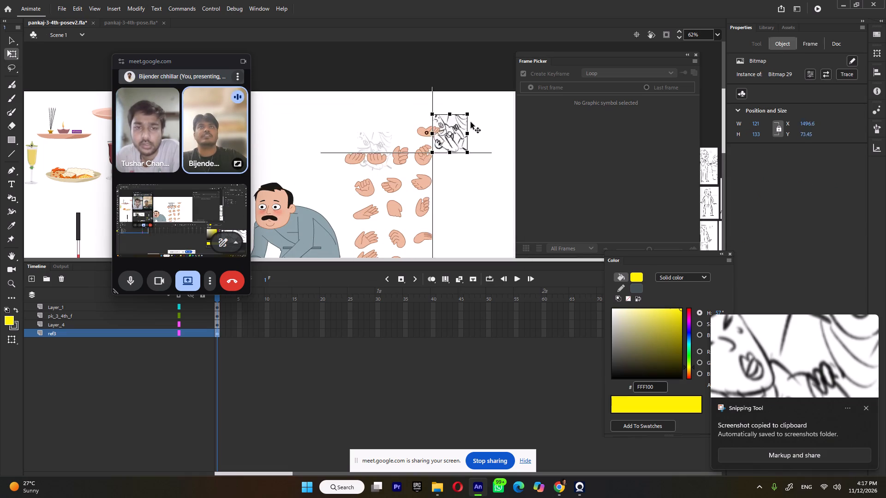
left_click_drag(471, 122, 489, 121)
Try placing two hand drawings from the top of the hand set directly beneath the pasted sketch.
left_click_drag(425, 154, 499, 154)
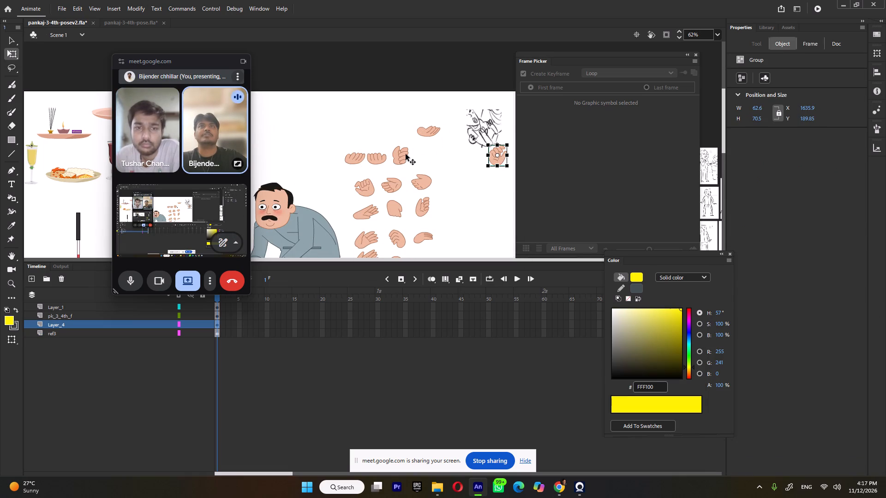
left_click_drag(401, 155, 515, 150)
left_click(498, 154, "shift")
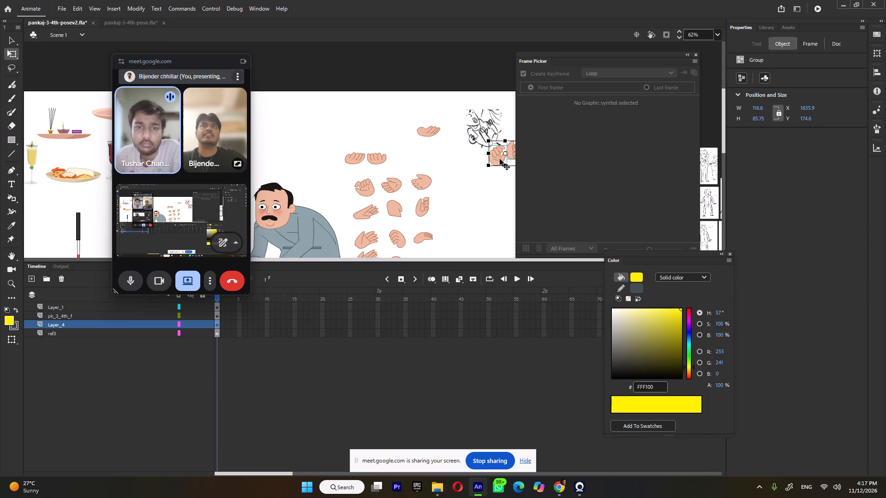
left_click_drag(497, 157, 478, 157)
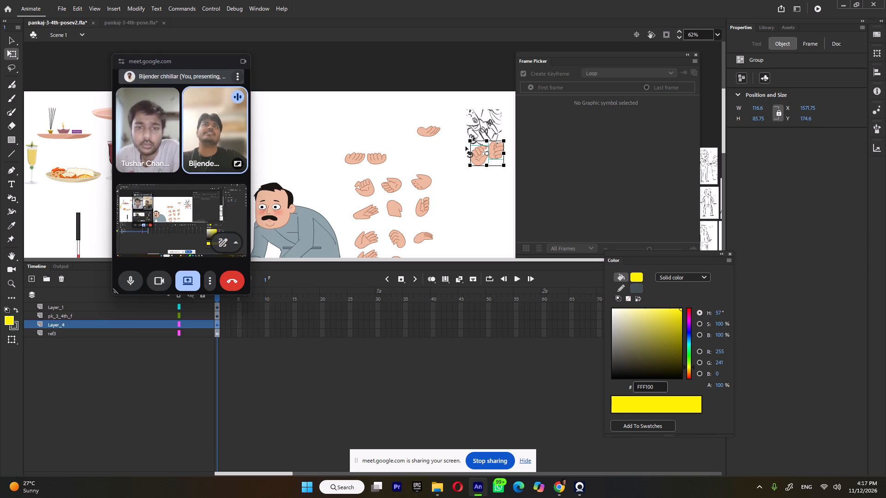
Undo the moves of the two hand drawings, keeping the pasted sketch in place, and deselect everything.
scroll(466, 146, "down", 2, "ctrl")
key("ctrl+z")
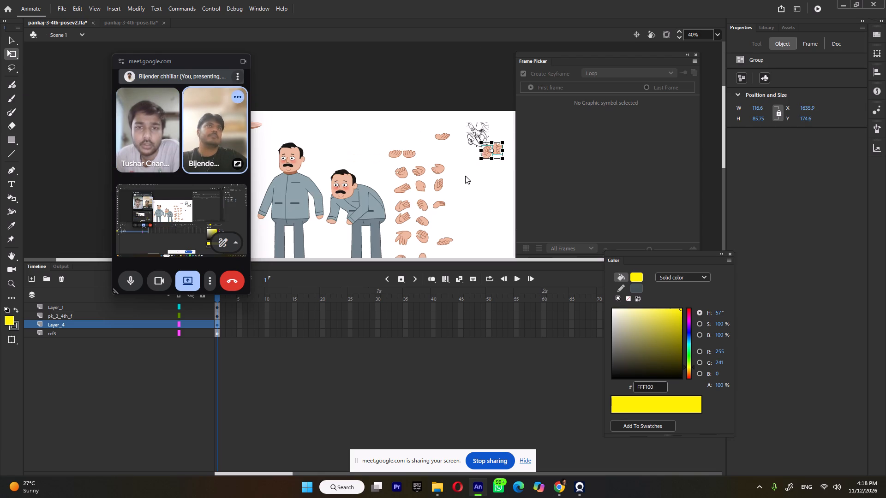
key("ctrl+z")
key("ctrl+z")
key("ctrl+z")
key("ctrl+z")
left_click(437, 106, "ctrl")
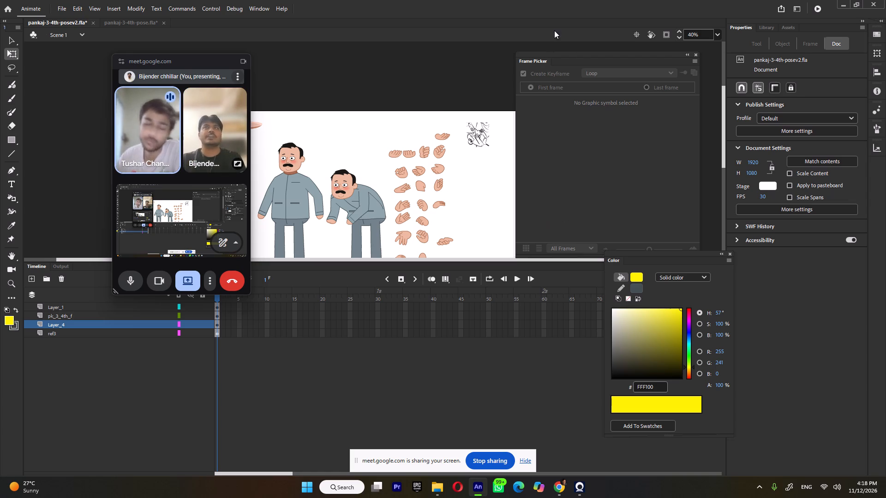
Move the floating Frame Picker panel off the canvas to uncover the pose sketches beside the stage.
left_click_drag(584, 60, 885, 86)
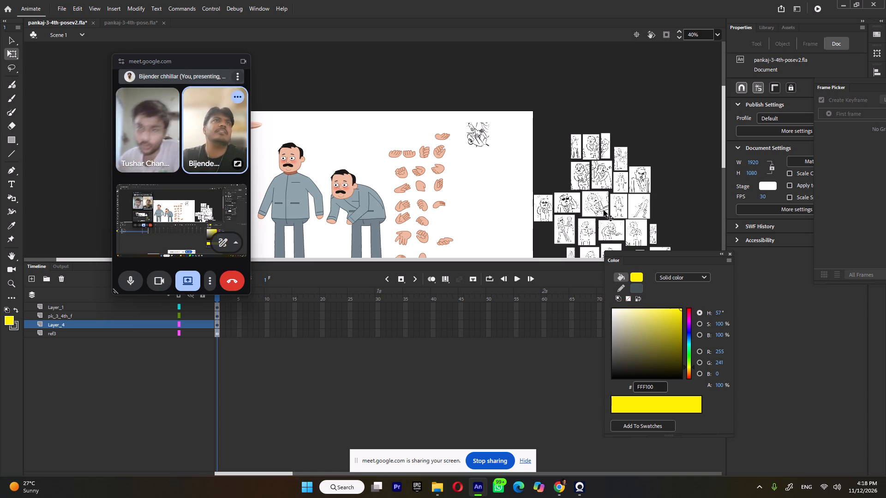
scroll(605, 158, "down", 2)
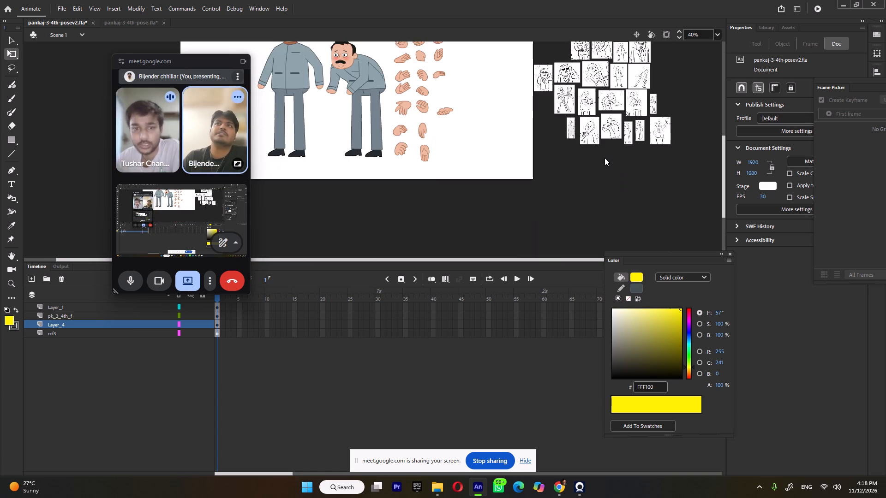
scroll(605, 158, "up", 3)
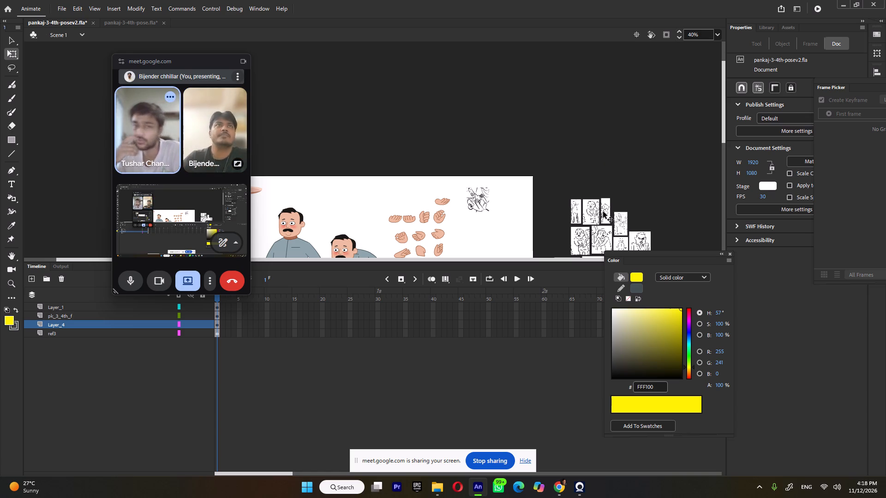
scroll(392, 245, "down", 2)
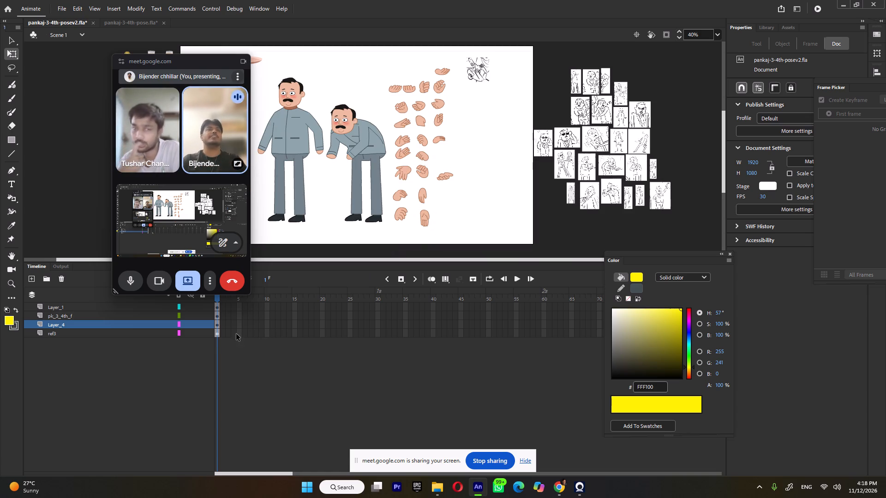
Select frame 3 of the ref3 layer in the timeline.
left_click(221, 335)
left_click(227, 335)
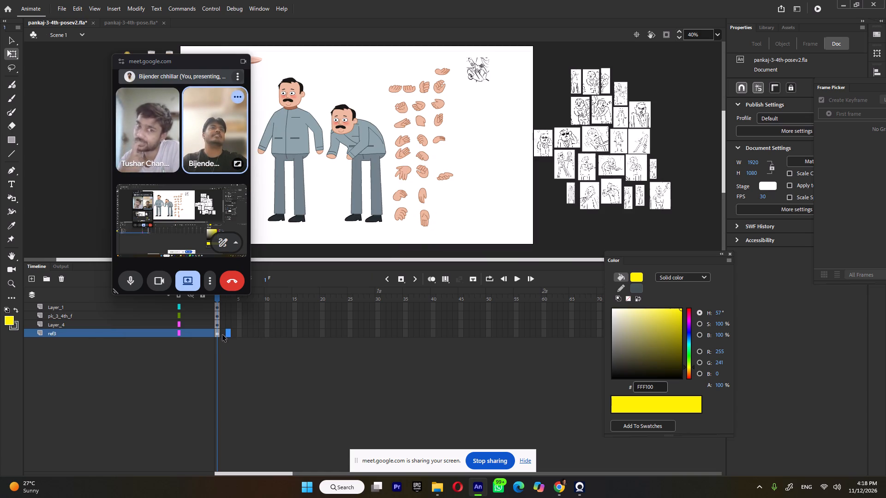
left_click(222, 335)
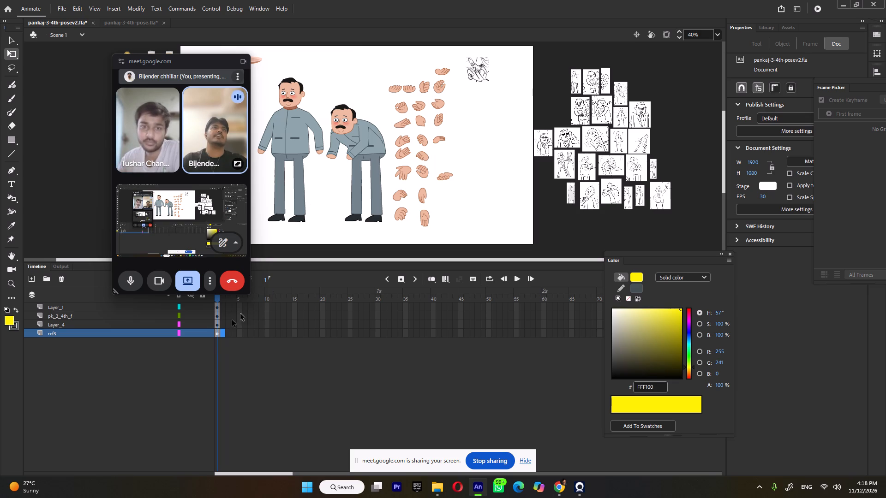